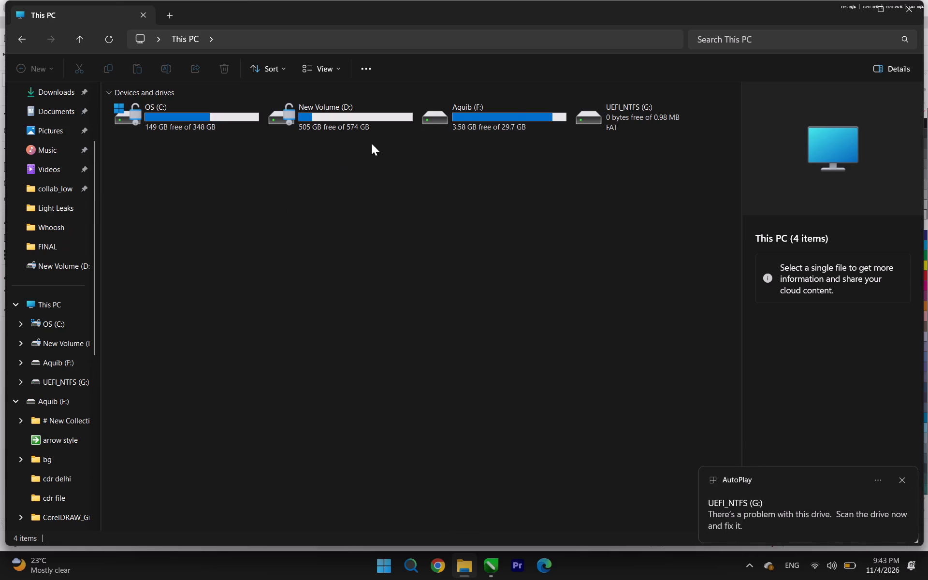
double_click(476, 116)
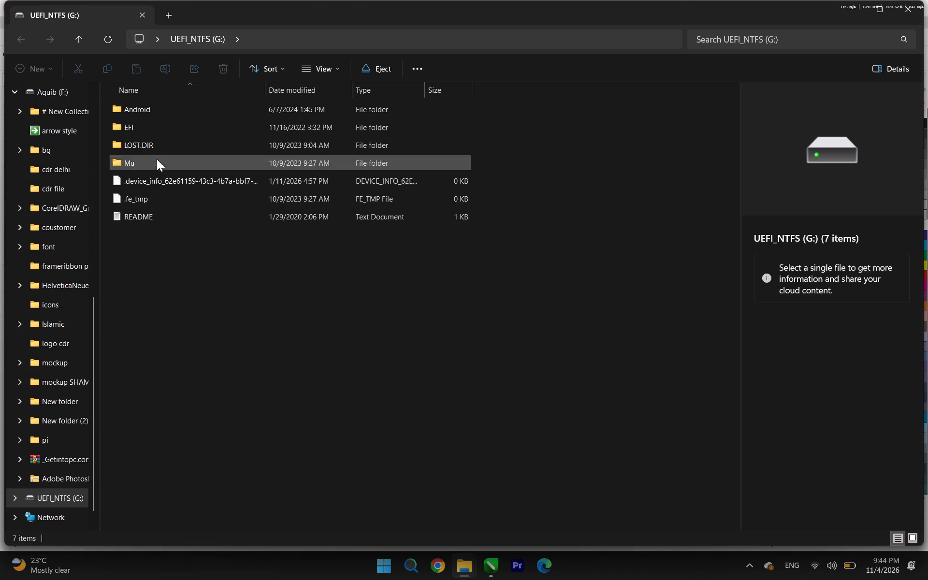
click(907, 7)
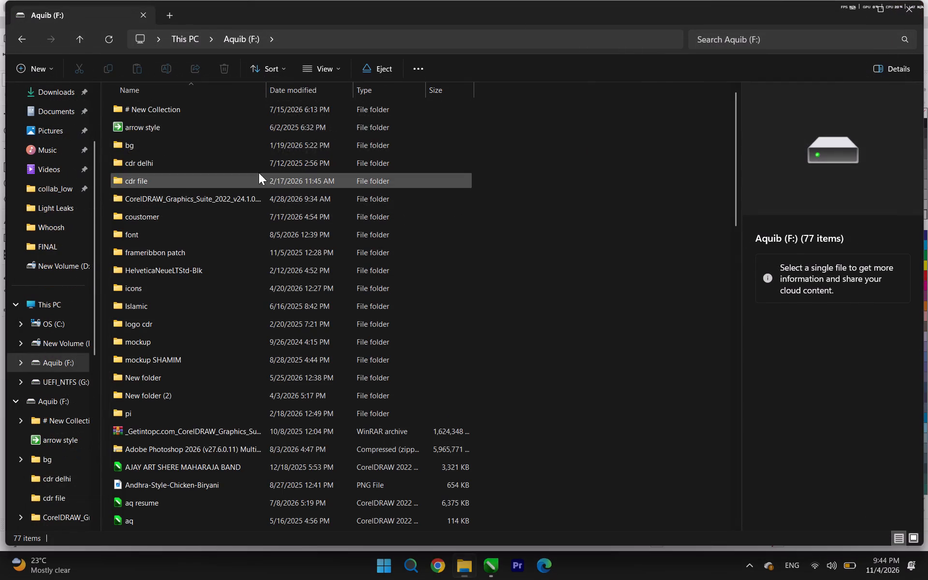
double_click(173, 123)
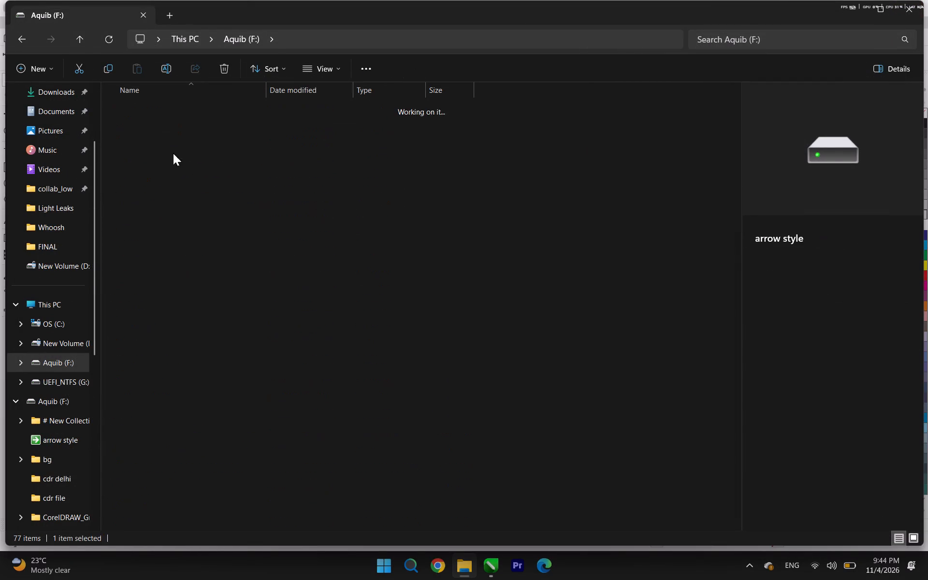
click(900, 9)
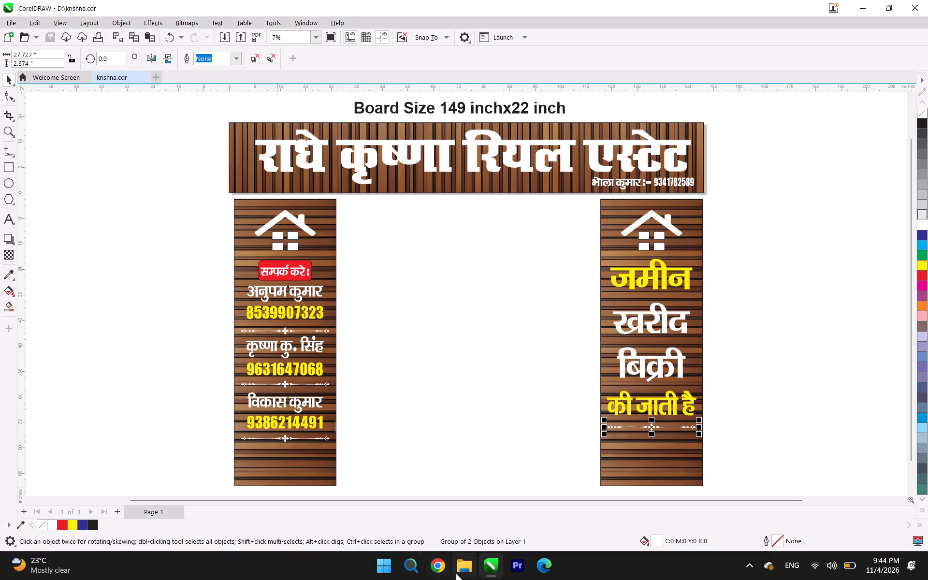
Switch to File Explorer and open the F: drive from This PC.
click(461, 568)
click(38, 408)
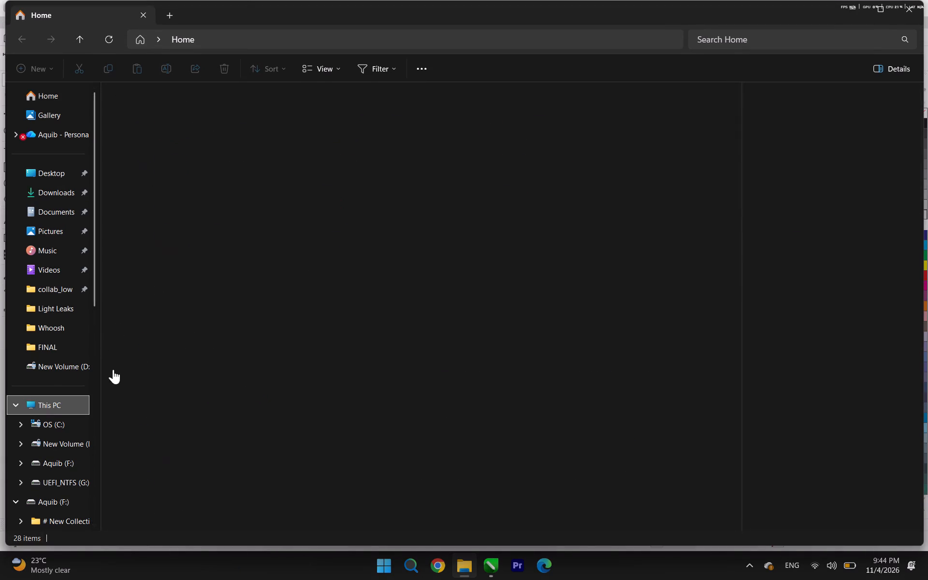
double_click(485, 128)
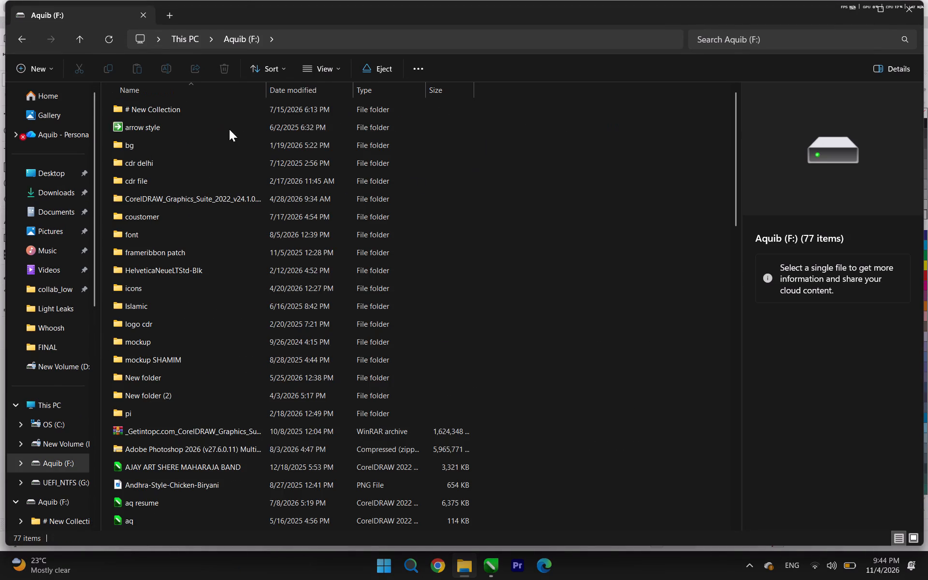
Look inside the # New Collection and icons folders on the F: drive, returning to the drive's root.
double_click(180, 105)
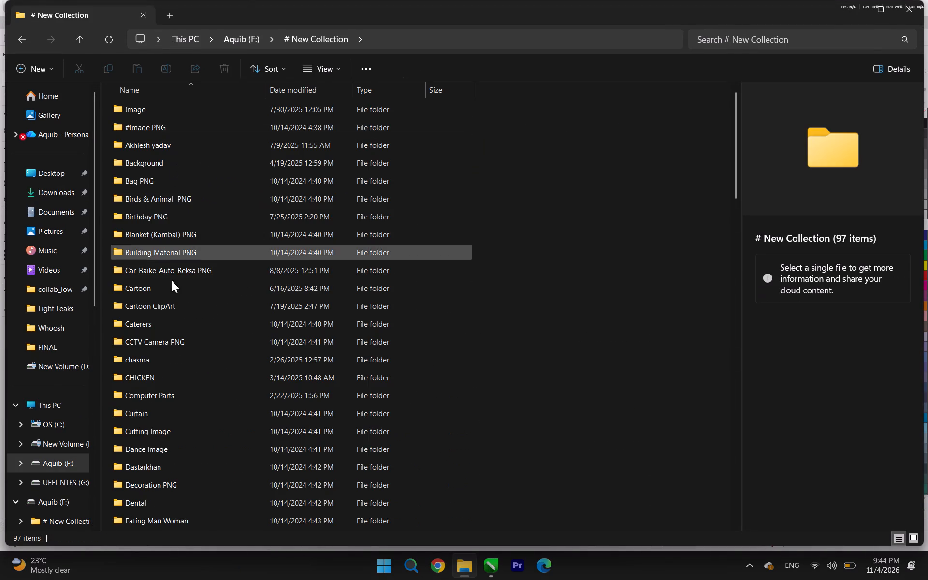
click(77, 45)
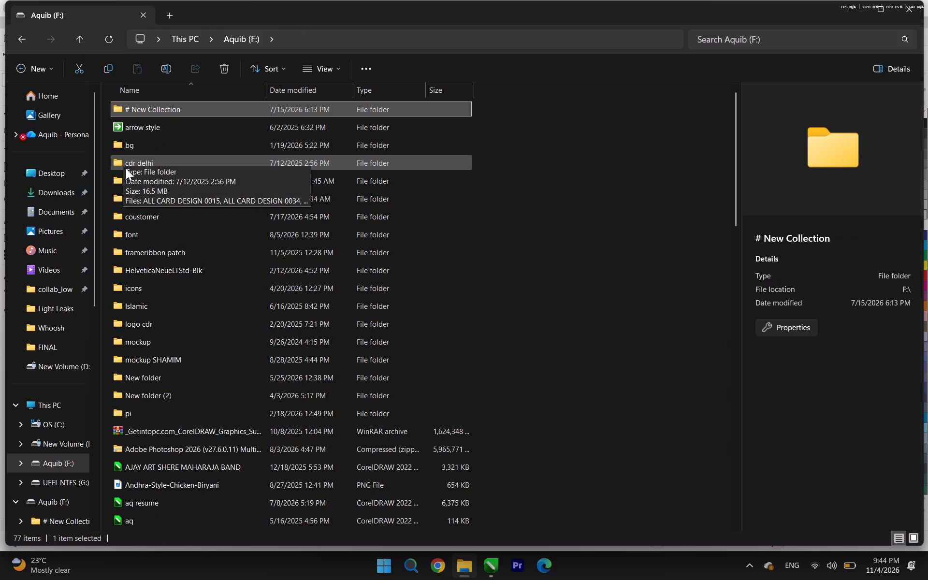
double_click(136, 284)
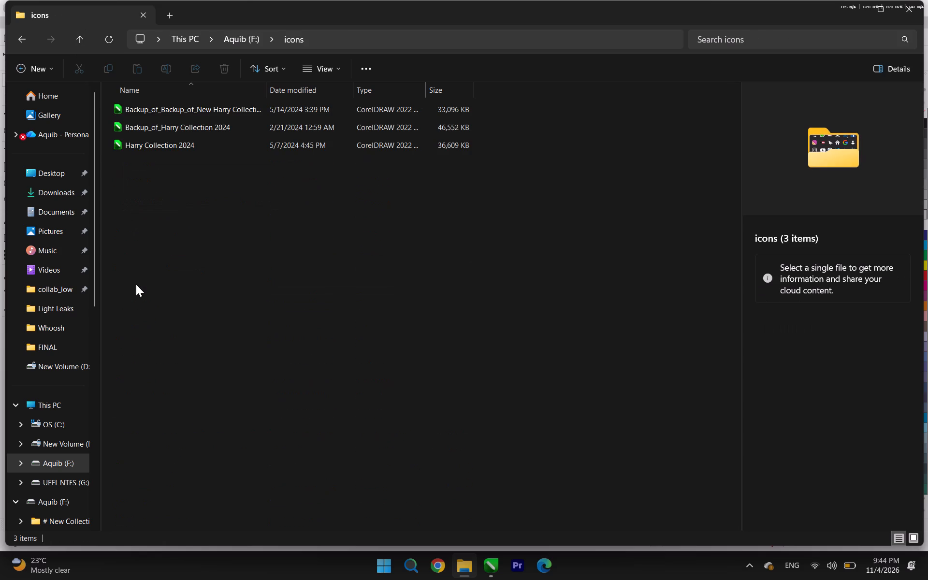
click(81, 37)
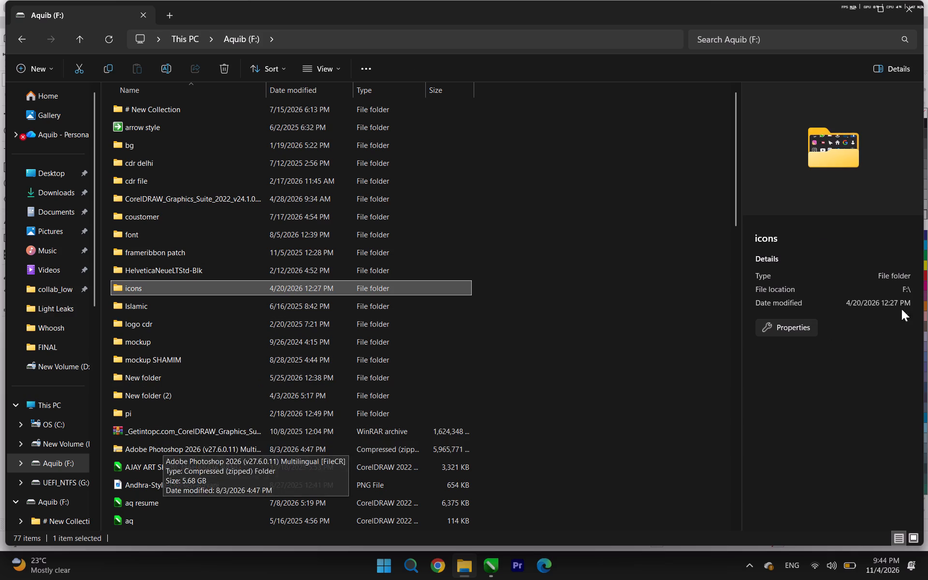
Look through the files at the root of the F: drive for a suitable artwork source.
drag(738, 188, 738, 210)
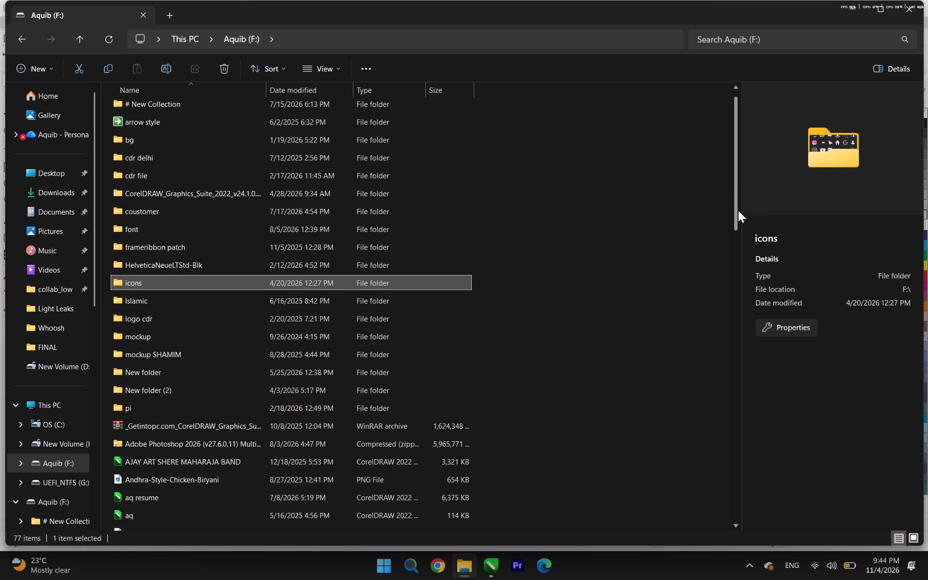
drag(738, 210, 733, 464)
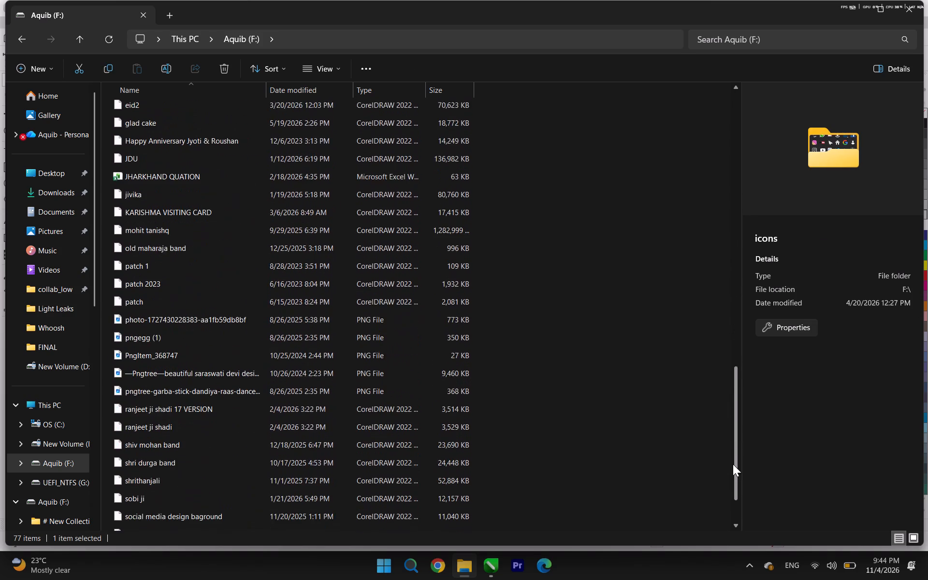
drag(733, 464, 748, 560)
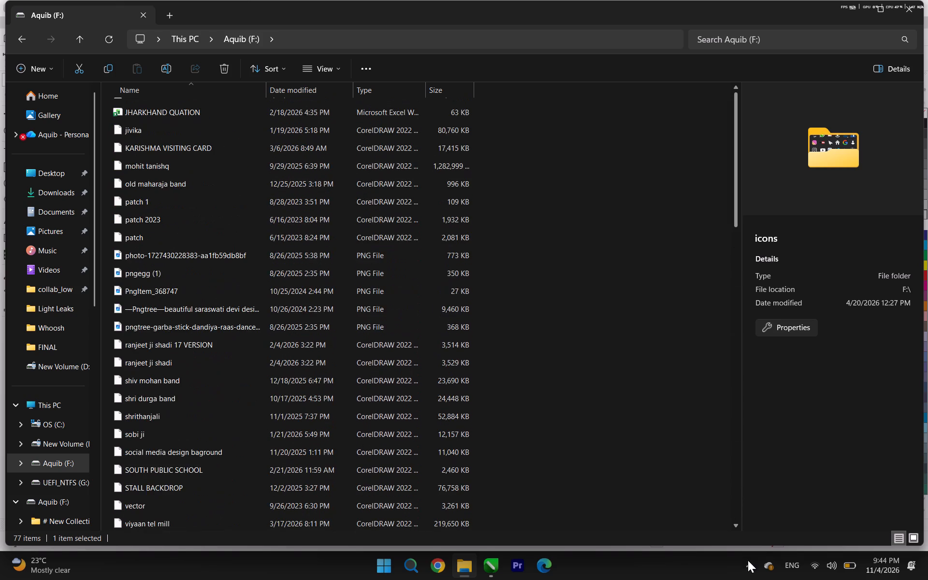
drag(748, 560, 749, 569)
click(749, 569)
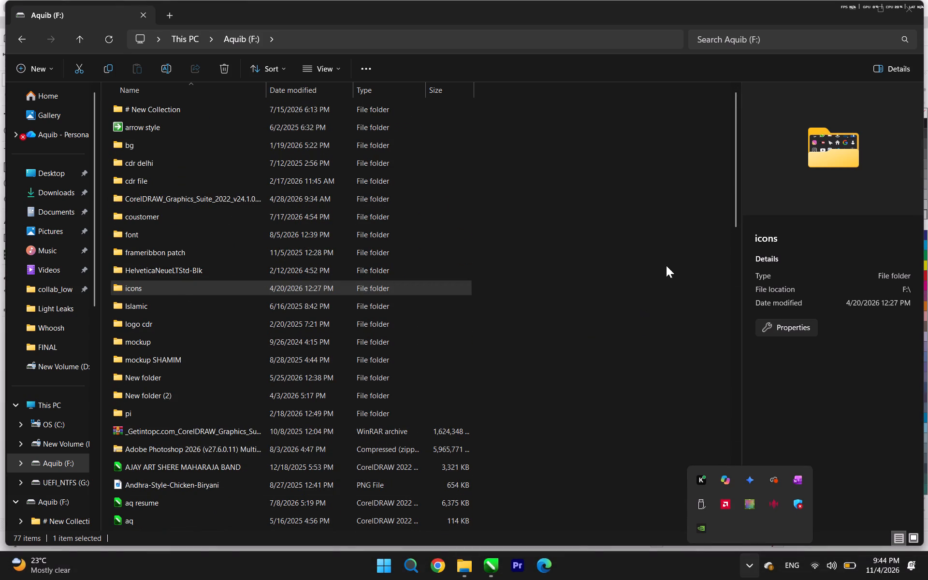
drag(736, 149, 743, 397)
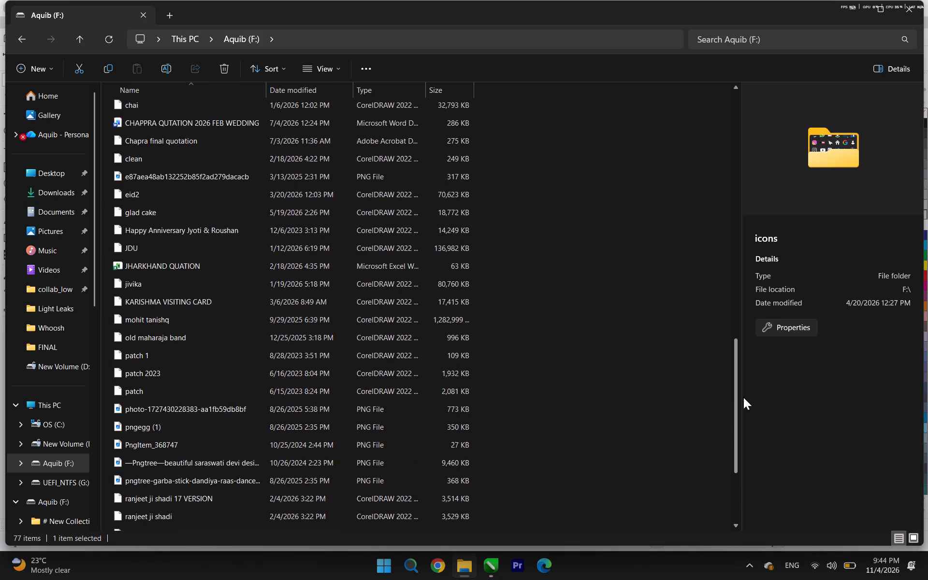
drag(743, 397, 746, 479)
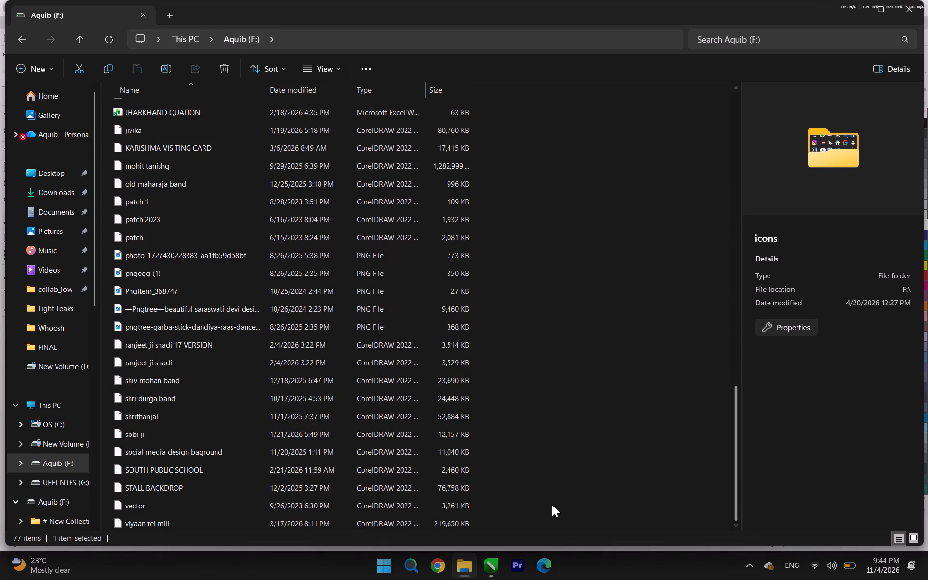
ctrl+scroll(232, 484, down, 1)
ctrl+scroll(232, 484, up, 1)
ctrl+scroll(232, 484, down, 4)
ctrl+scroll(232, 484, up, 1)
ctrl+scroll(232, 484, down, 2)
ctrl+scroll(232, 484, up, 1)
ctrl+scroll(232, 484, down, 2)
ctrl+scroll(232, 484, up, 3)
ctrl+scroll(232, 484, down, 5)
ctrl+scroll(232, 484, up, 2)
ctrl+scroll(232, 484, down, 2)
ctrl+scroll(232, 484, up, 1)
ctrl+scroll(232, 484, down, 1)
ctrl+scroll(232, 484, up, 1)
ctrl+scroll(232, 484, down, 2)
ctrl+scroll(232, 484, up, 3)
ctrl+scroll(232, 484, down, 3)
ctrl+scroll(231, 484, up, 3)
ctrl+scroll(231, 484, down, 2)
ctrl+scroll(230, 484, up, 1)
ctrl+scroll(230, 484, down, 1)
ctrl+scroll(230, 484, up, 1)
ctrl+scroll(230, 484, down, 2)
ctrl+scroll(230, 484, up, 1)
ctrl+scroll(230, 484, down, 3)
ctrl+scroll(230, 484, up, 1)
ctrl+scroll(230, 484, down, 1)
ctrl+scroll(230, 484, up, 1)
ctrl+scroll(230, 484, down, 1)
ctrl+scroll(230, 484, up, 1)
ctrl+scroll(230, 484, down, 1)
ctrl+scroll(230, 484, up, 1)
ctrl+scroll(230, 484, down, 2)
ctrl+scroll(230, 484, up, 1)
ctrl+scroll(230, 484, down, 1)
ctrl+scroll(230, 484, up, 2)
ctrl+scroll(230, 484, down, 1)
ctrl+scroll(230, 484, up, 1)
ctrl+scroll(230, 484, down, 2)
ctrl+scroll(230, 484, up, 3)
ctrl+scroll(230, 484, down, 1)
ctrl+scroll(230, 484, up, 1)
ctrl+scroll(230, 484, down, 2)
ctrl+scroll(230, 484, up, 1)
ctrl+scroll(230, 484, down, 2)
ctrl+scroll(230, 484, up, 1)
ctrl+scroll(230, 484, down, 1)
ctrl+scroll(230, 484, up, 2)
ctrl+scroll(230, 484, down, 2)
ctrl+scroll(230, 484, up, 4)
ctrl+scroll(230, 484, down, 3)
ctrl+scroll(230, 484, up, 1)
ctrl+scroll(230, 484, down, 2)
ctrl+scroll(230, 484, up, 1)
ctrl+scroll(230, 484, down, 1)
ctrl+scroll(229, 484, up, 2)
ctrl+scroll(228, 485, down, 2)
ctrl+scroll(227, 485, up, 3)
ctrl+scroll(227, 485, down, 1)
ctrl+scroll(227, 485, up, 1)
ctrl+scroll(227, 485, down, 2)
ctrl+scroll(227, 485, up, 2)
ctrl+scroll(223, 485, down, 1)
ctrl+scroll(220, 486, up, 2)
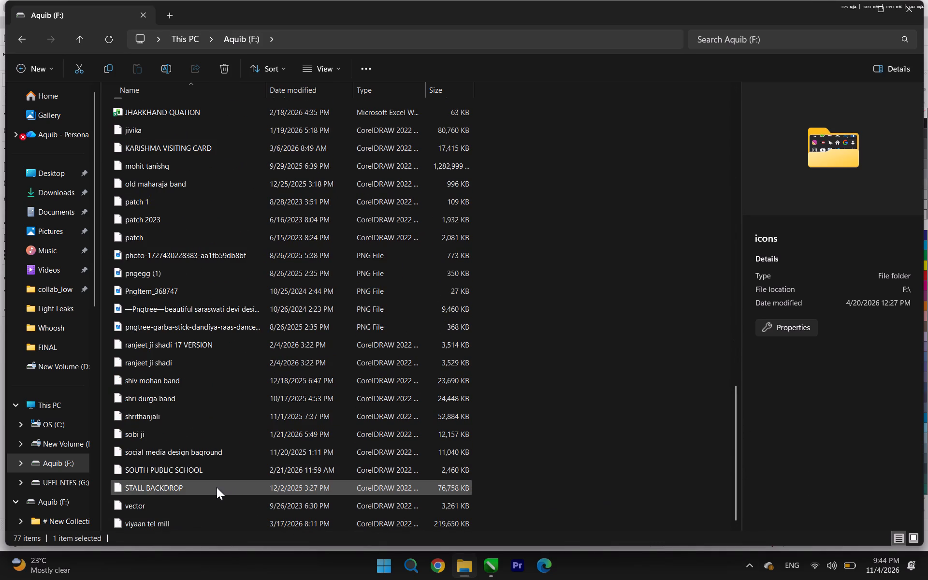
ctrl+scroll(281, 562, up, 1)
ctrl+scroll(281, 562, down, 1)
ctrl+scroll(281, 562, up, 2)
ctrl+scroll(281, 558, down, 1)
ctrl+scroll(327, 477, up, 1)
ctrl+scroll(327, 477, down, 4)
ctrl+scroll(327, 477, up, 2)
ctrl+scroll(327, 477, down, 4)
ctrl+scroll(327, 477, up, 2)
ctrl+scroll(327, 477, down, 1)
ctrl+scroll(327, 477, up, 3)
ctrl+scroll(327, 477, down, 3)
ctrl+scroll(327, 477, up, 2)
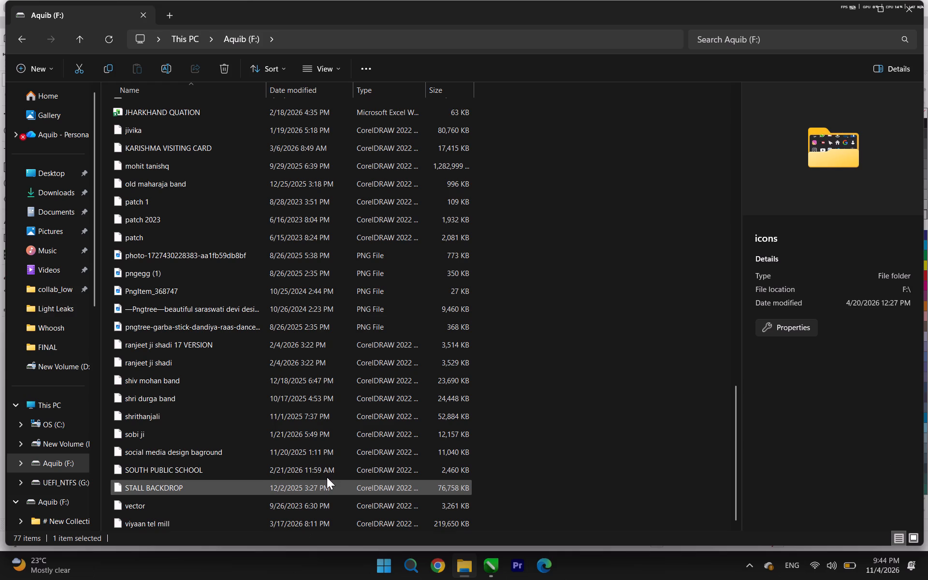
Change the F: drive listing to the Content layout.
click(310, 65)
click(307, 67)
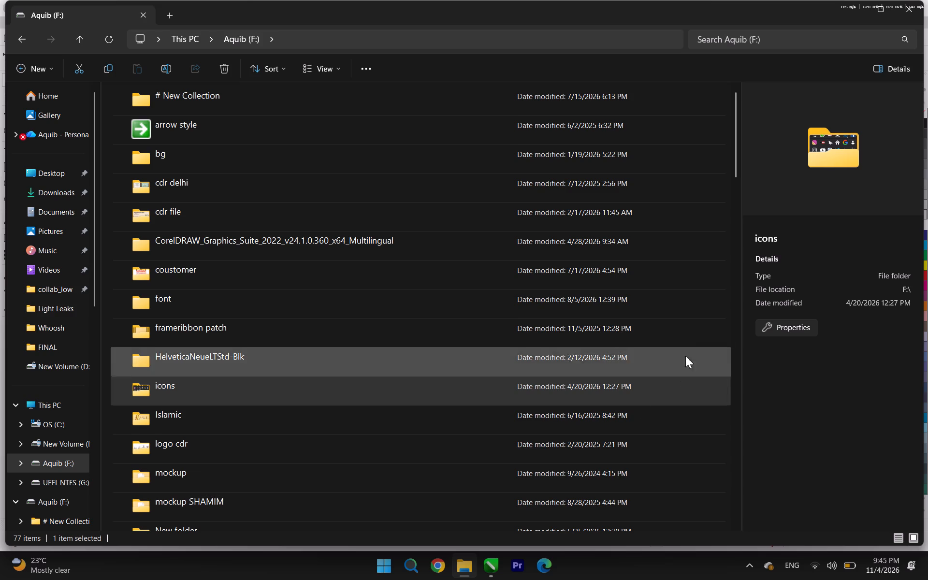
Find the vector CorelDRAW file near the end of the F: drive listing and open it in CorelDRAW.
drag(738, 148, 735, 272)
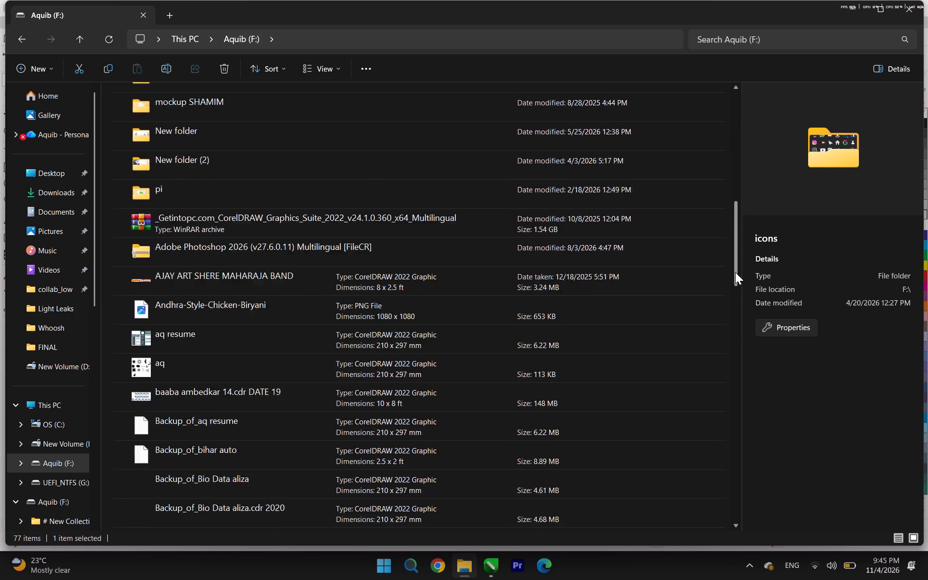
drag(735, 272, 726, 355)
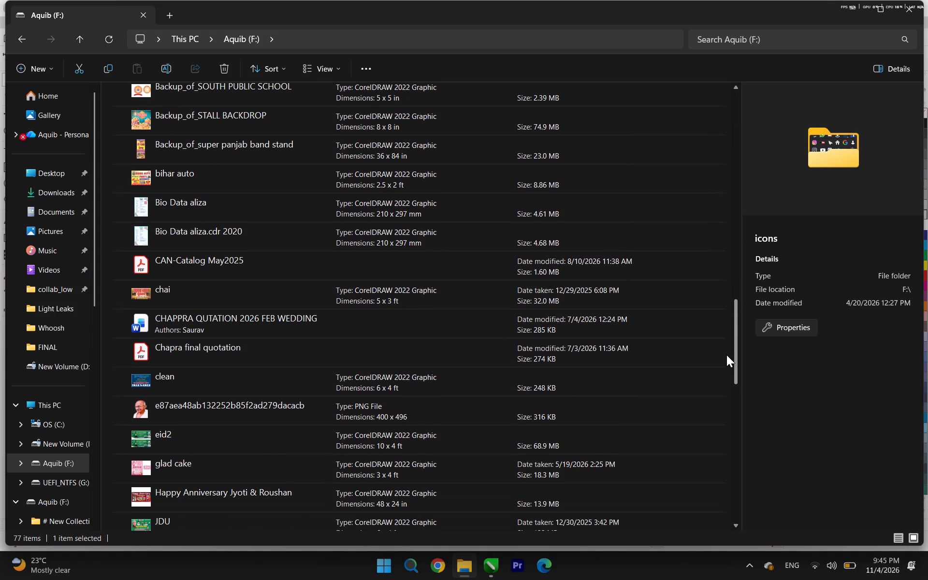
drag(726, 355, 722, 410)
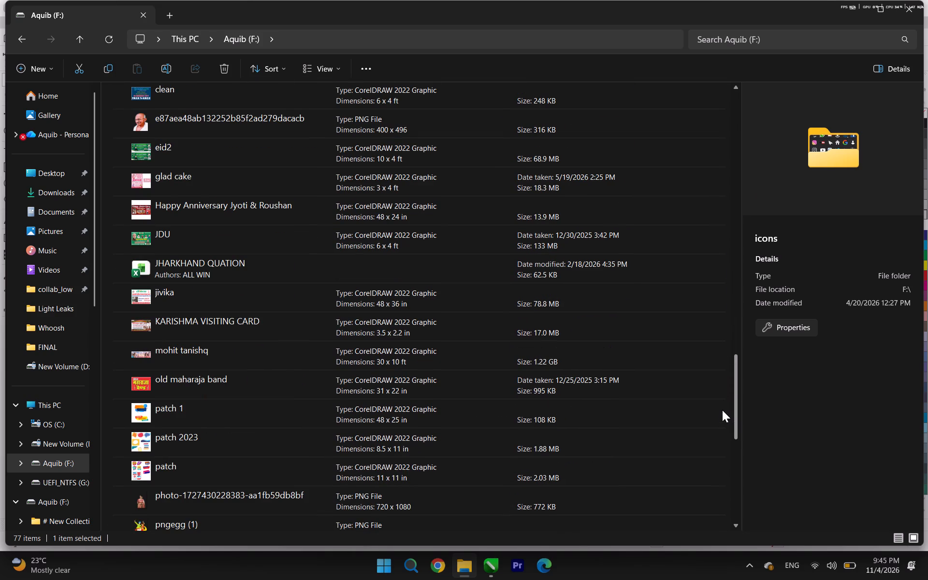
drag(722, 410, 717, 433)
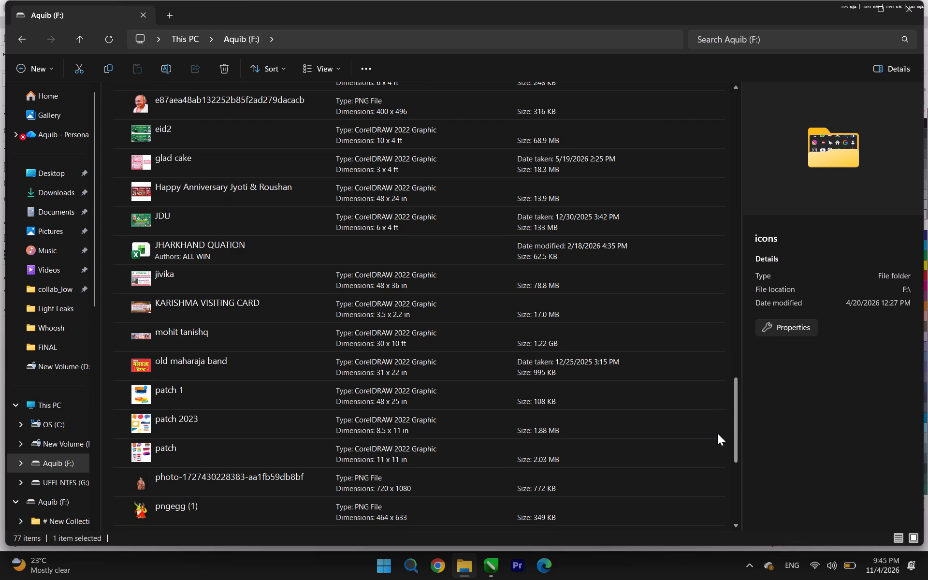
drag(717, 433, 717, 424)
drag(735, 407, 729, 438)
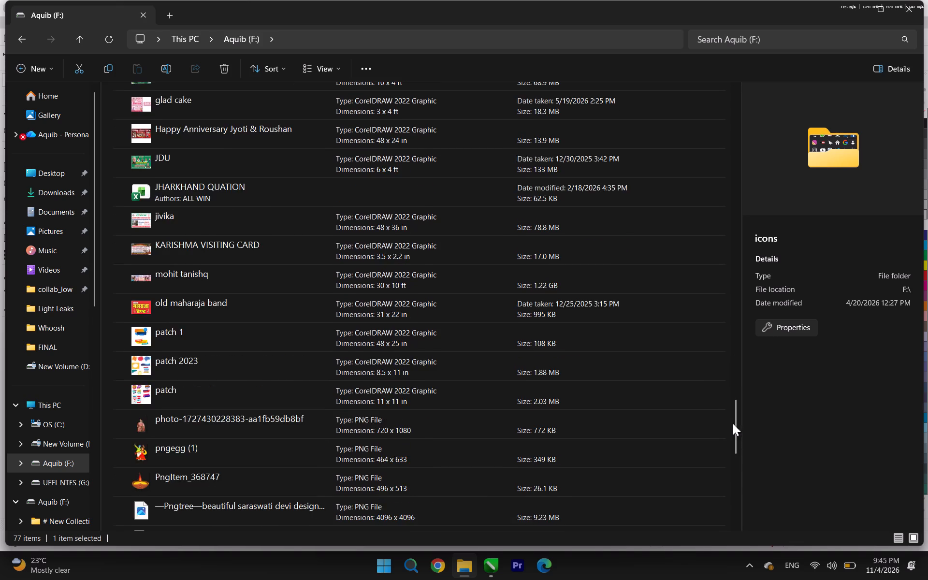
drag(736, 418, 730, 454)
double_click(360, 489)
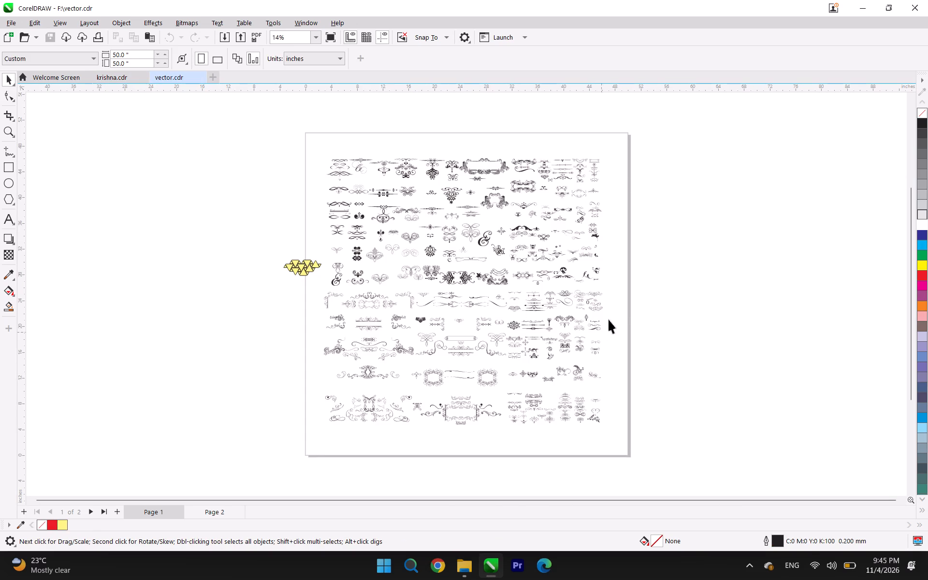
Examine the ornaments on Page 1 and the artwork on Page 2 of vector.cdr.
key(z)
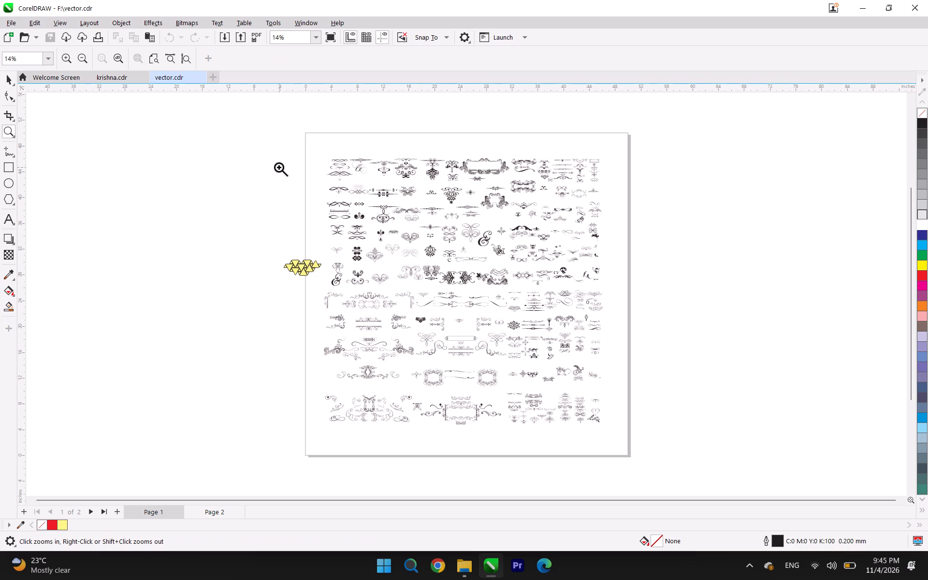
drag(284, 155, 637, 236)
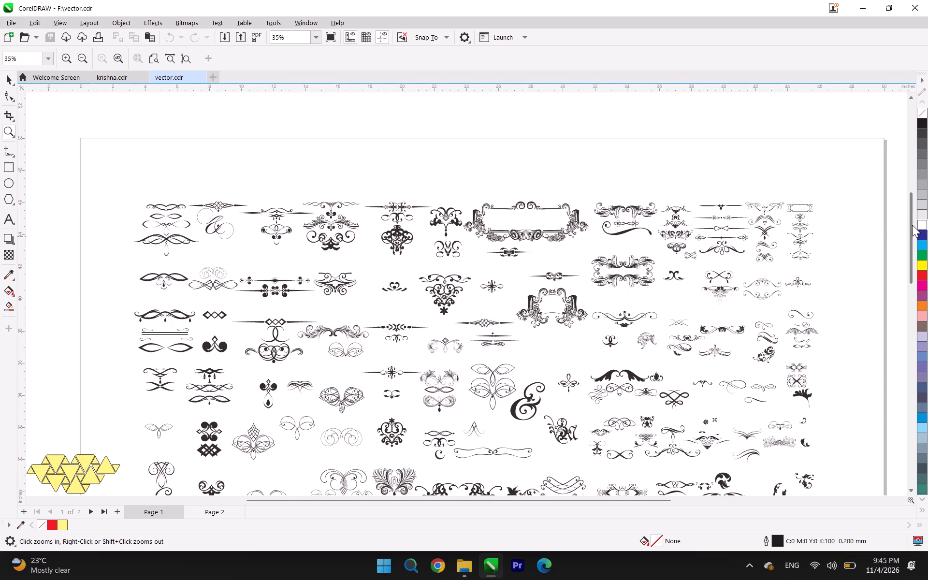
drag(911, 223, 910, 285)
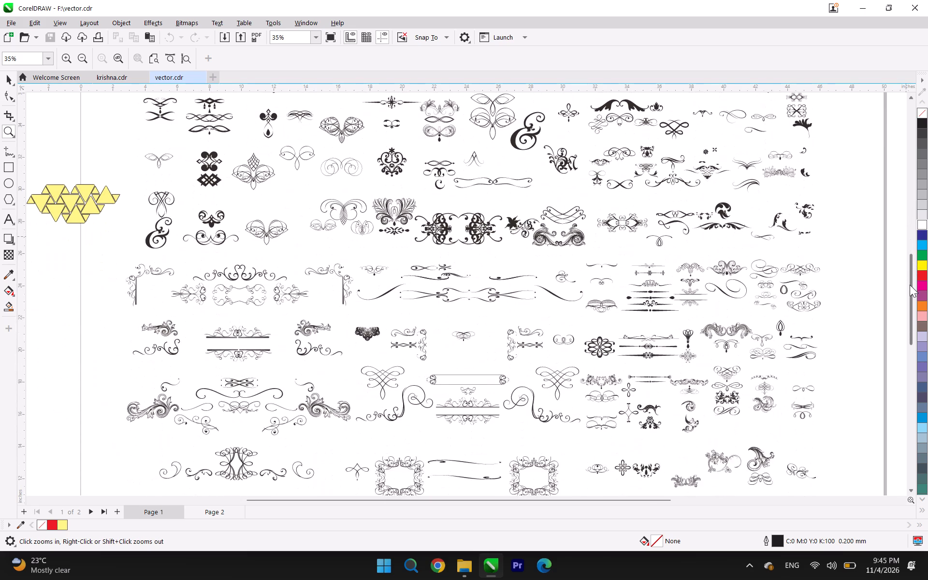
drag(910, 285, 901, 362)
click(901, 362)
click(217, 510)
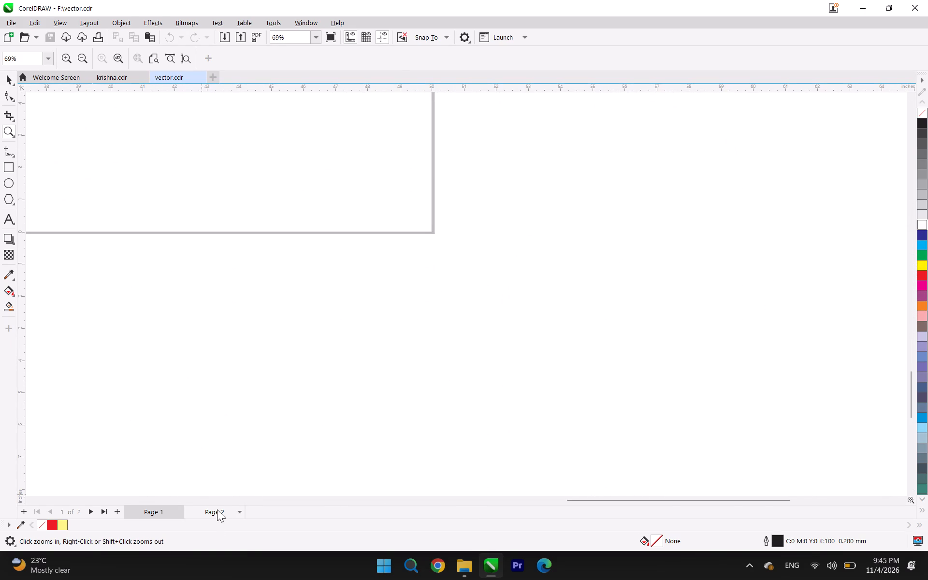
key(F4)
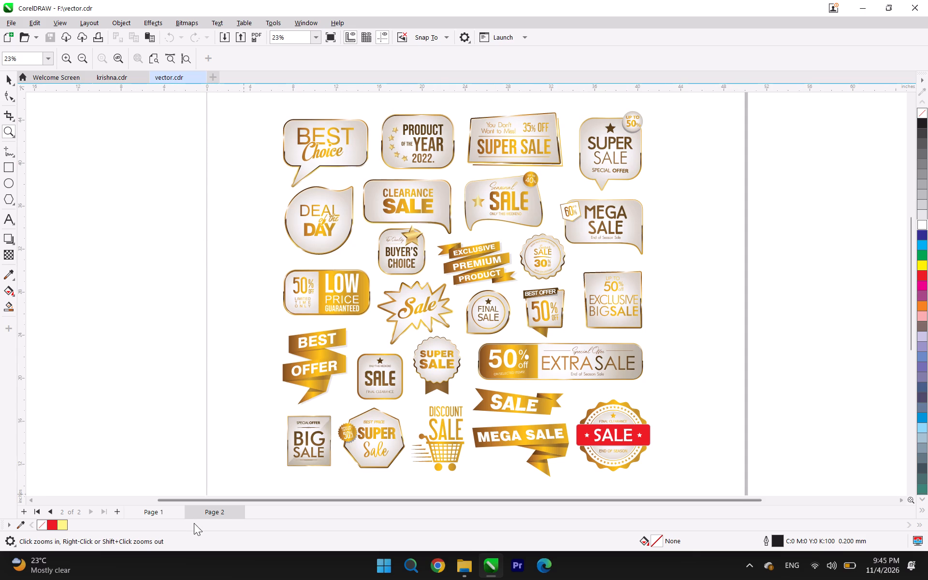
On Page 1 of vector.cdr, group the five pieces of the divider with a round centre dot and teardrop ends.
click(158, 512)
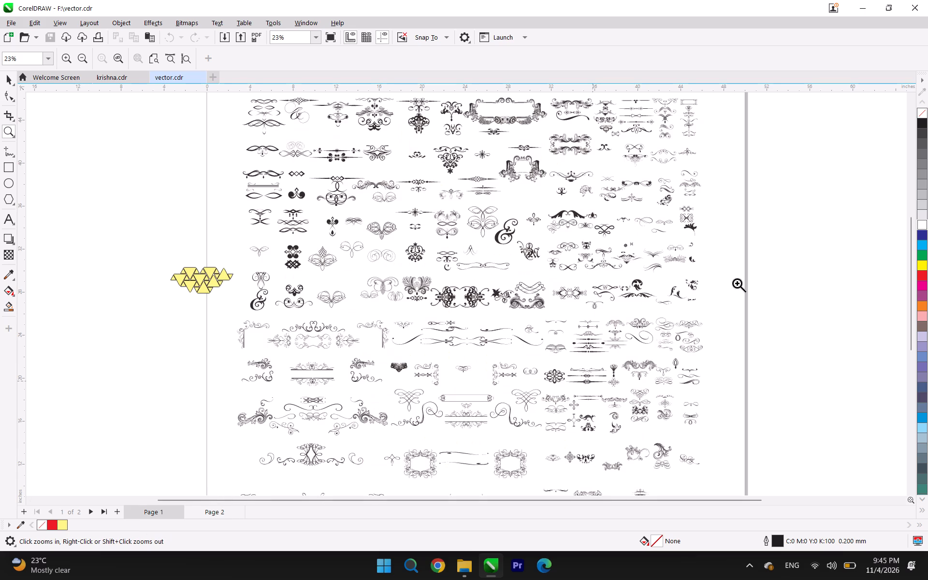
drag(563, 315, 608, 366)
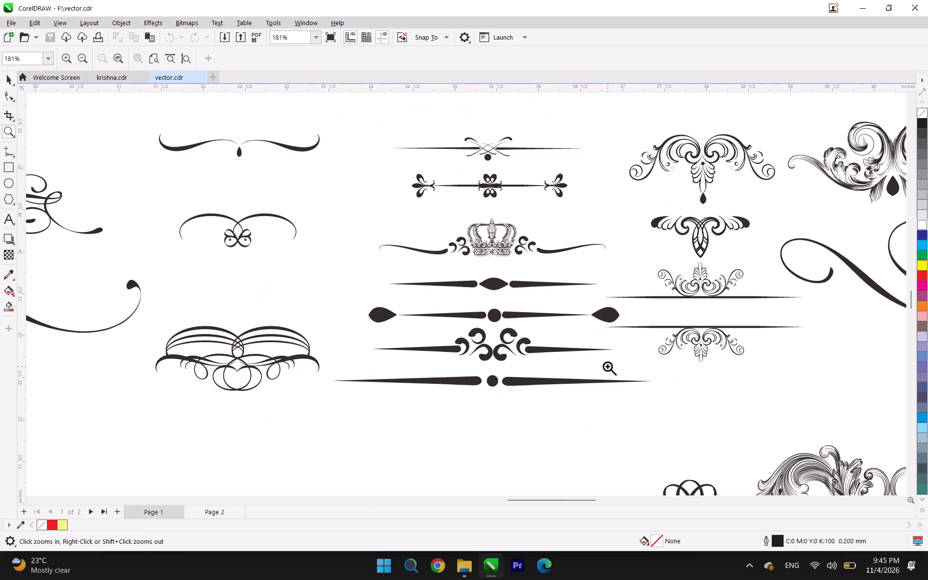
click(9, 79)
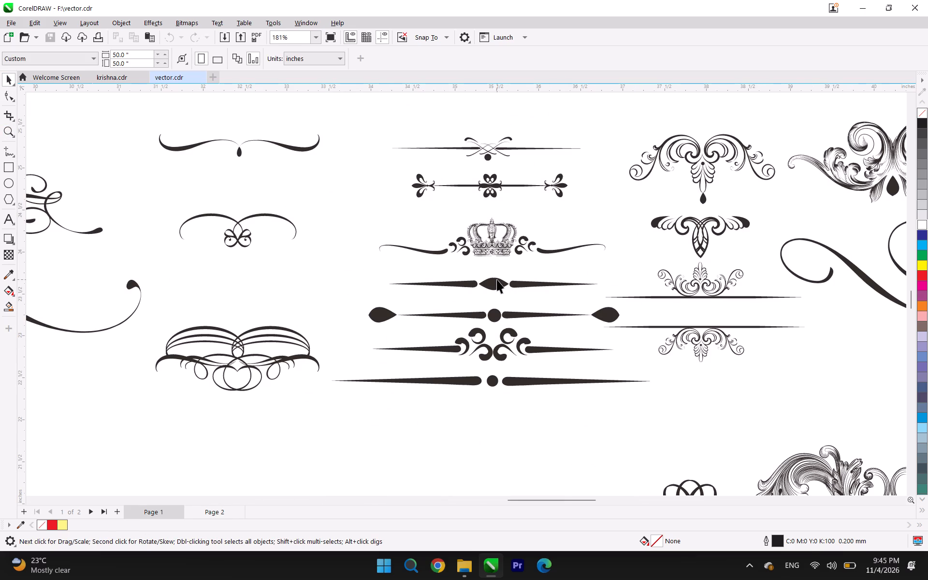
click(497, 279)
click(496, 315)
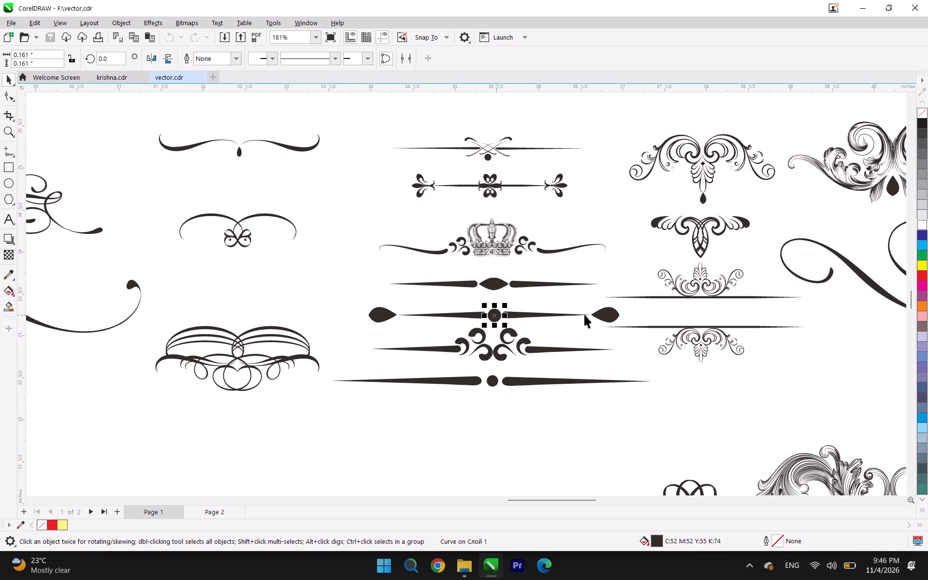
click(605, 311)
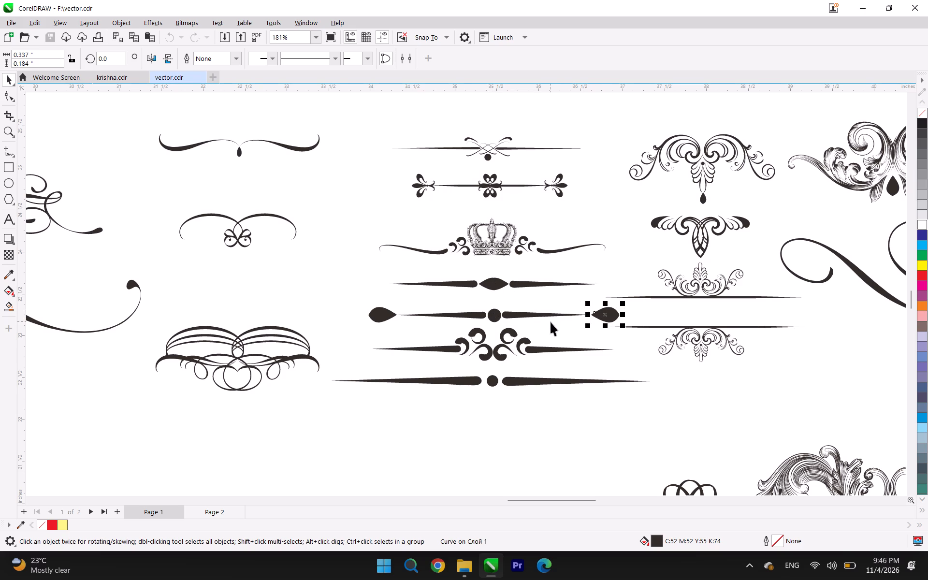
shift+click(531, 315)
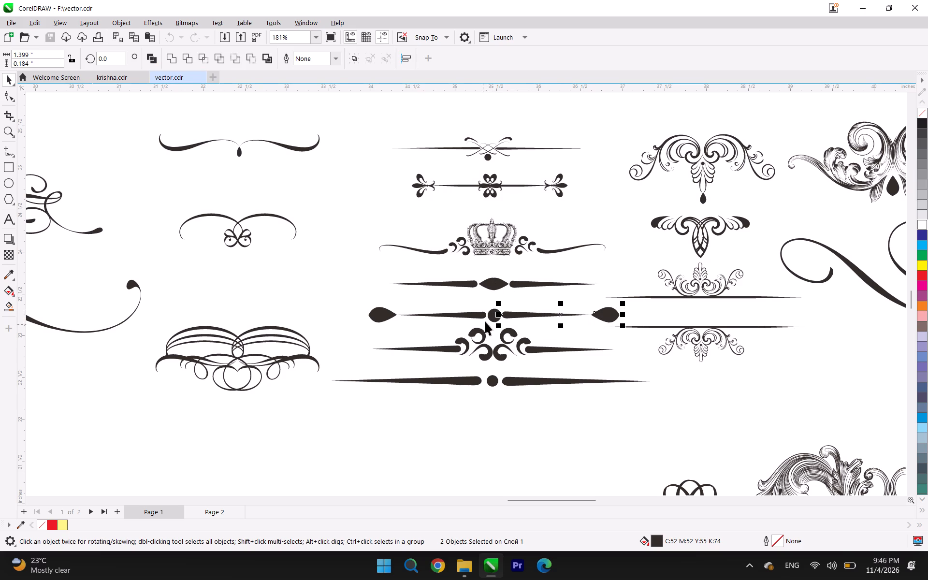
shift+click(494, 317)
shift+click(493, 317)
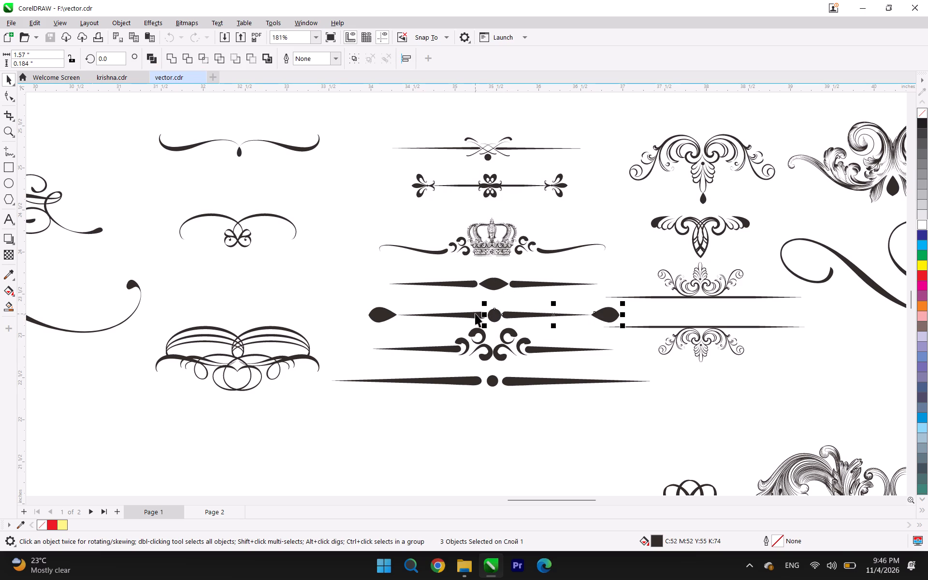
shift+click(475, 313)
shift+click(379, 316)
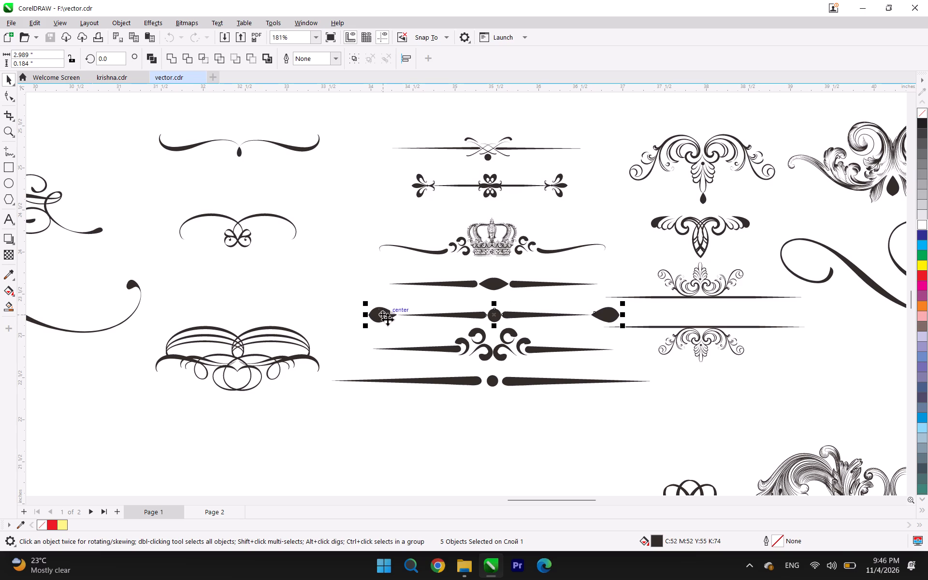
key(ctrl+g)
Copy the grouped divider and paste it into krishna.cdr.
key(ctrl+c)
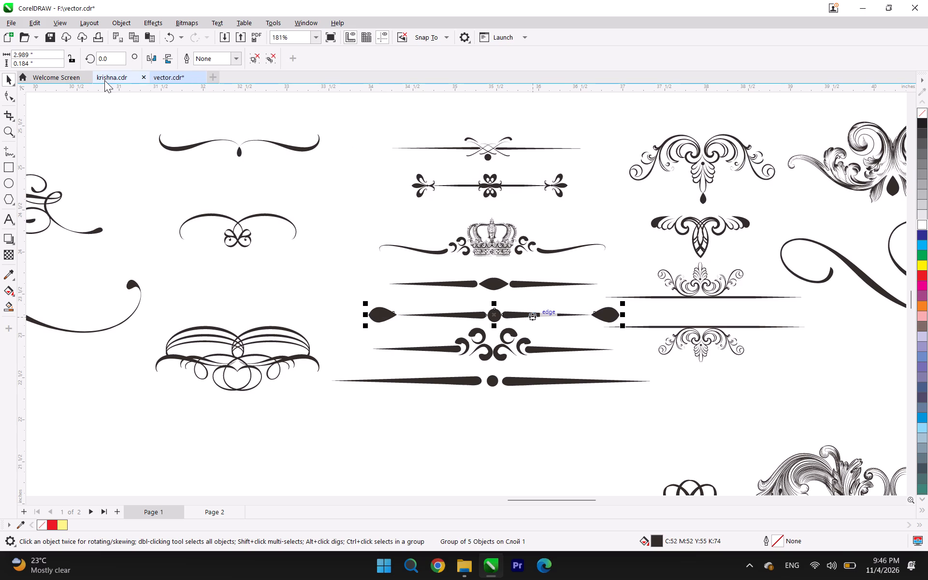
click(104, 80)
key(ctrl+v)
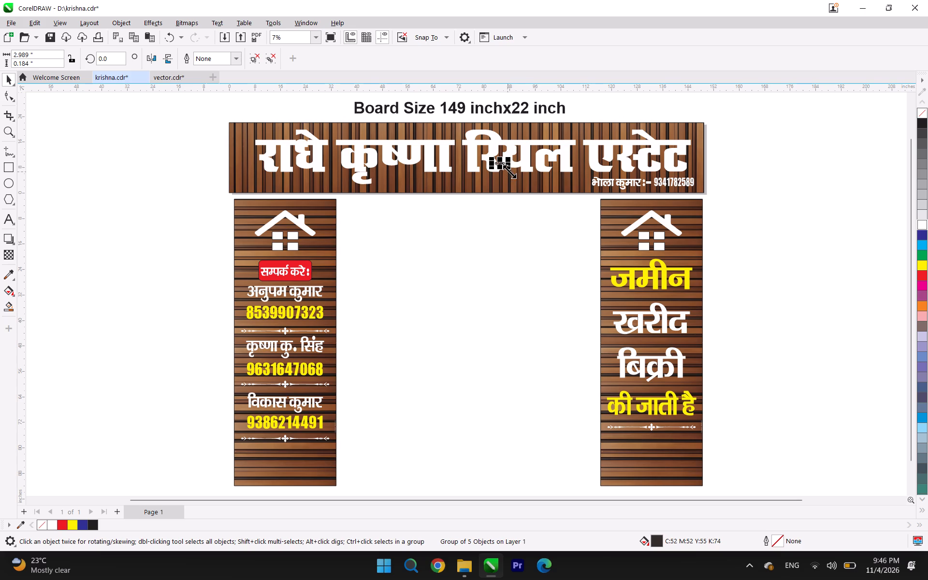
Bring the pasted divider to the lower part of the land-sale side board and resize it to about 28.3 inches wide.
drag(509, 172, 746, 261)
drag(621, 170, 620, 182)
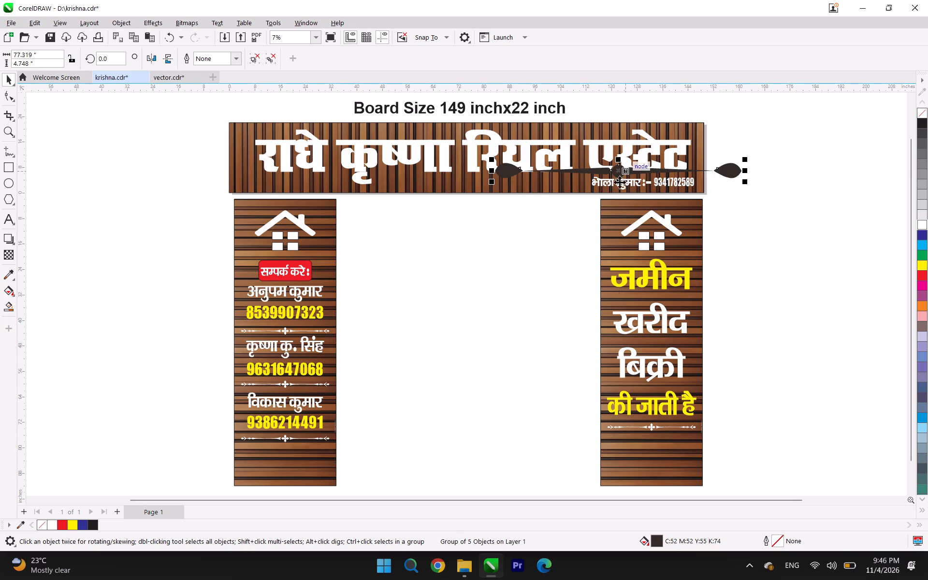
drag(620, 182, 638, 448)
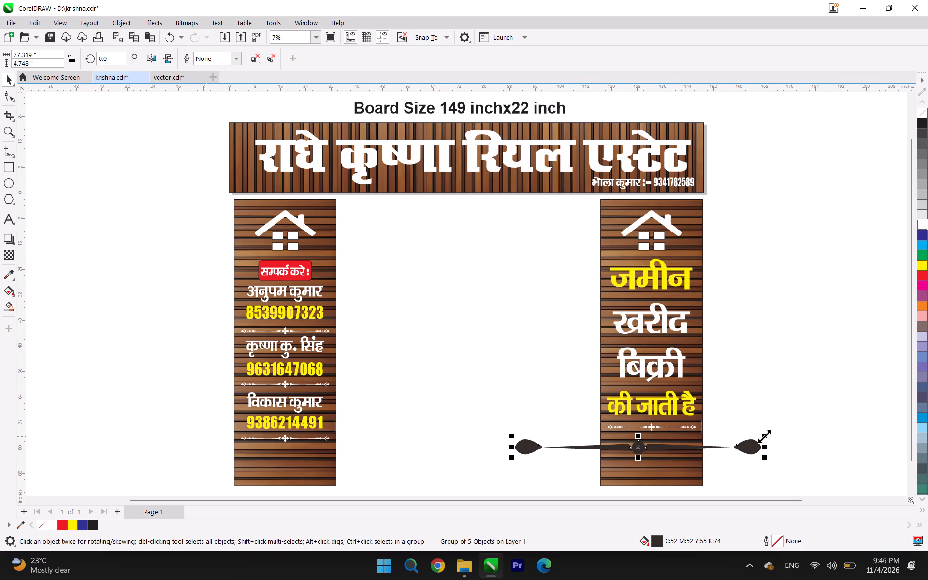
drag(765, 436, 706, 423)
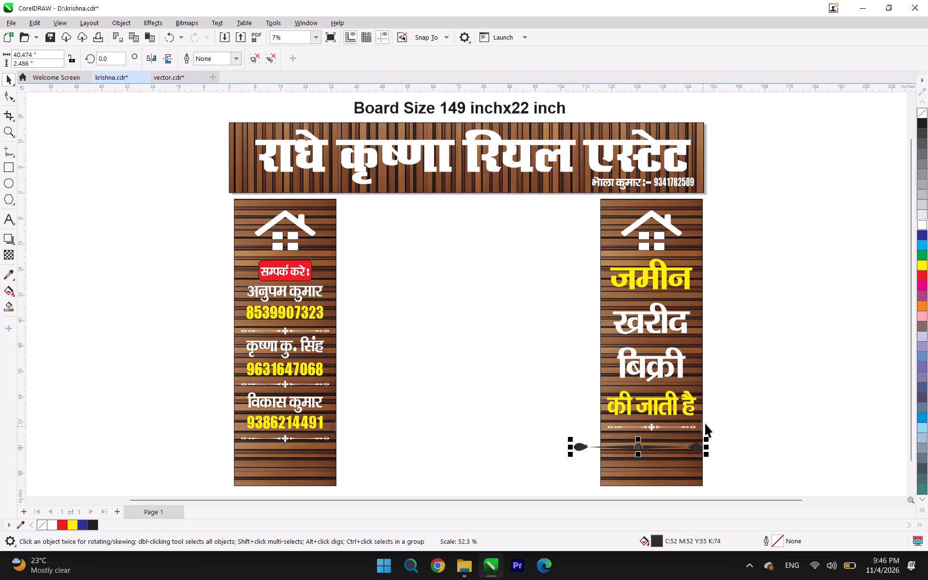
click(709, 434)
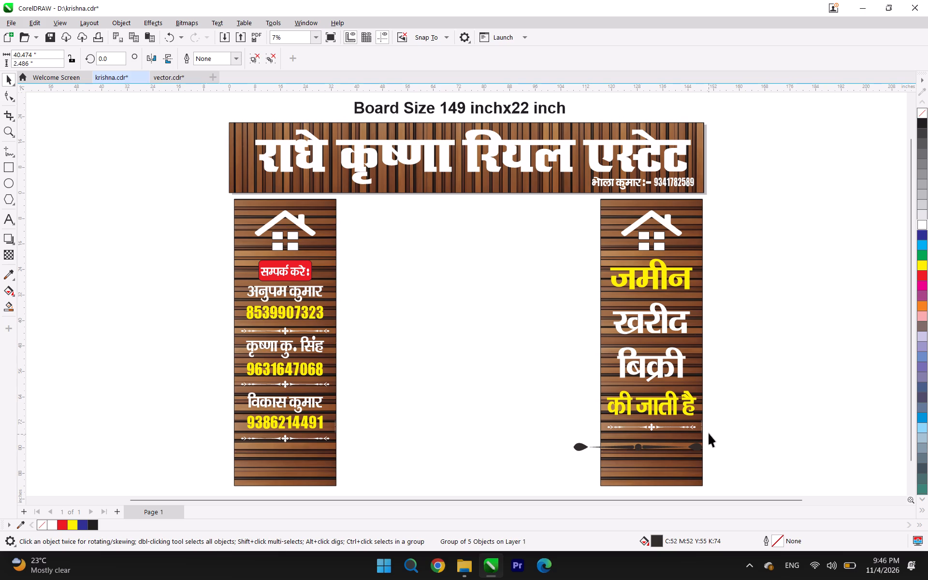
click(695, 448)
drag(709, 439, 694, 434)
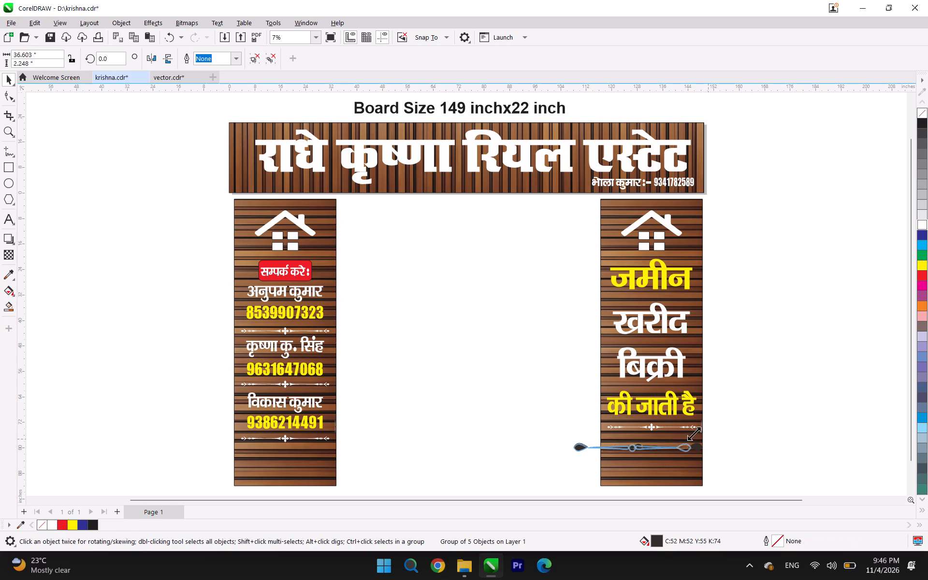
drag(694, 434, 670, 429)
Delete the old cross-centred divider beneath the "की जाती है" line.
click(650, 428)
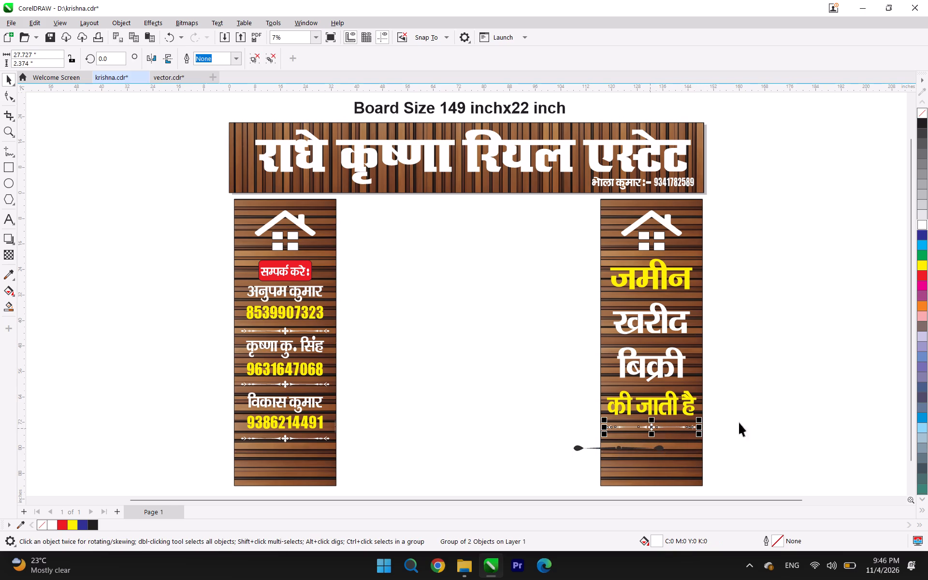
key(Delete)
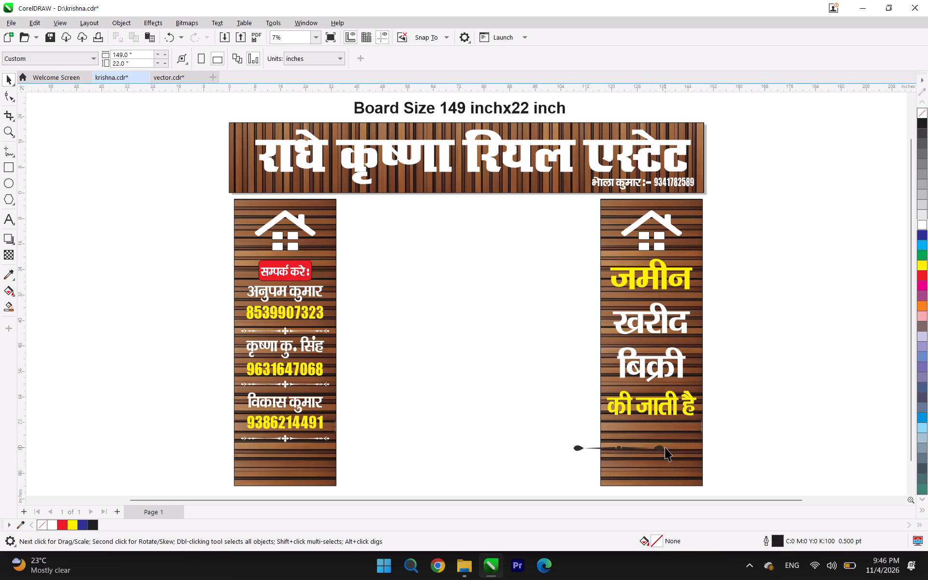
Move the new divider beneath the "की जाती है" line and centre it horizontally on the side board.
drag(661, 448, 690, 430)
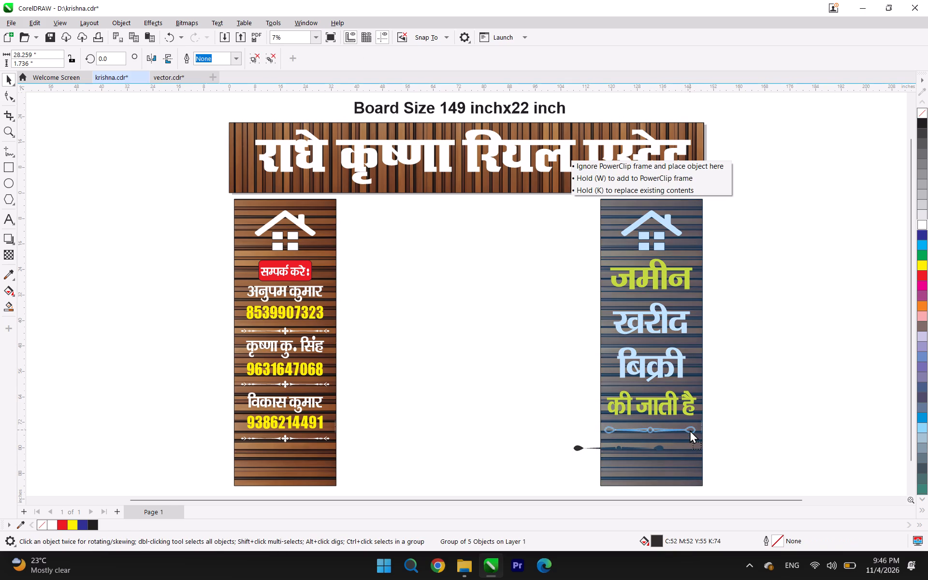
drag(690, 430, 692, 429)
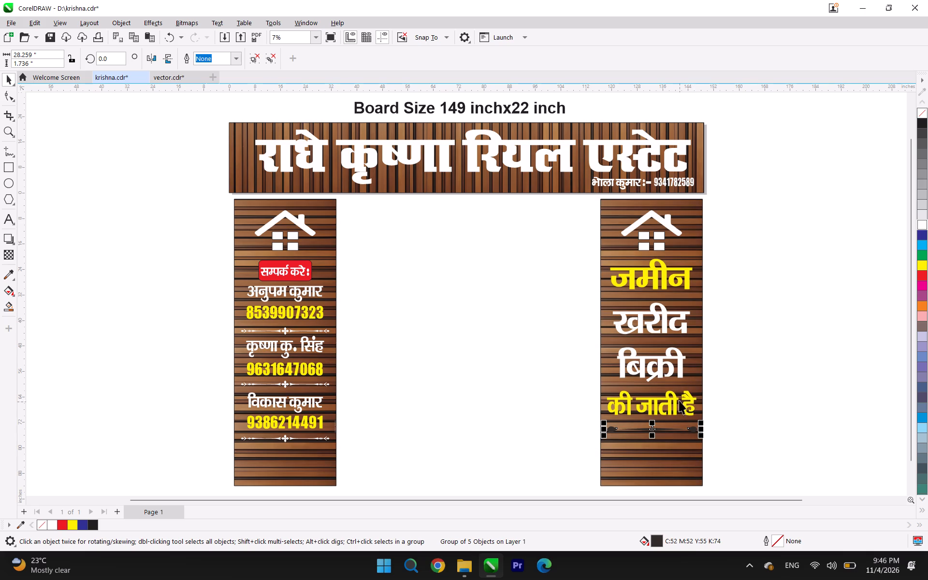
shift+double_click(668, 437)
key(c)
click(749, 399)
Fill the new divider beneath "की जाती है" with white.
drag(749, 399, 656, 453)
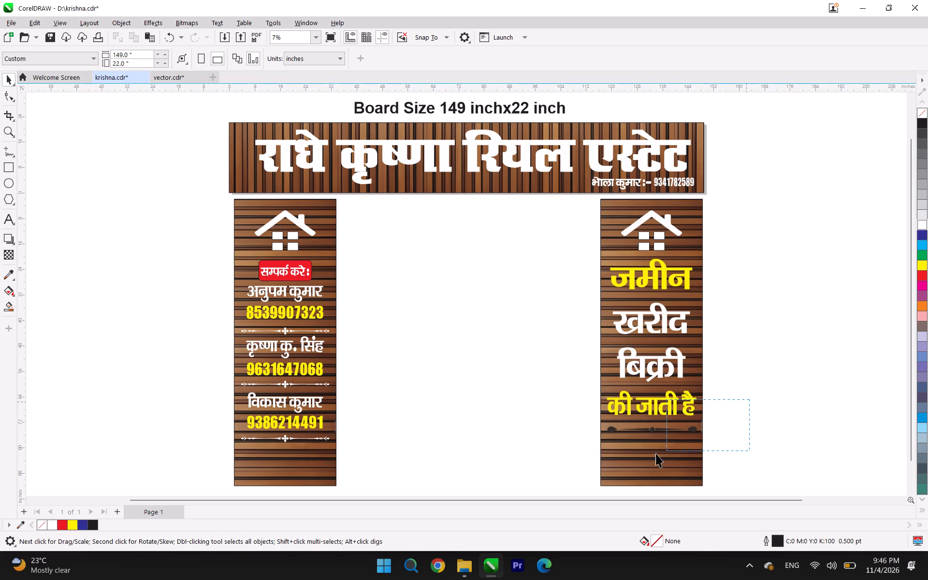
drag(656, 453, 591, 463)
click(588, 463)
drag(729, 414, 605, 445)
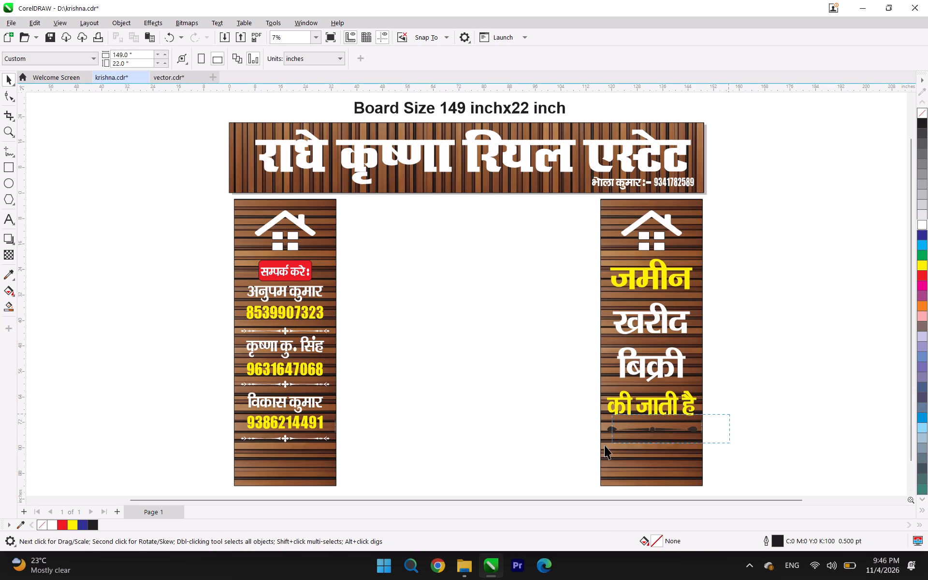
drag(605, 445, 583, 457)
click(924, 227)
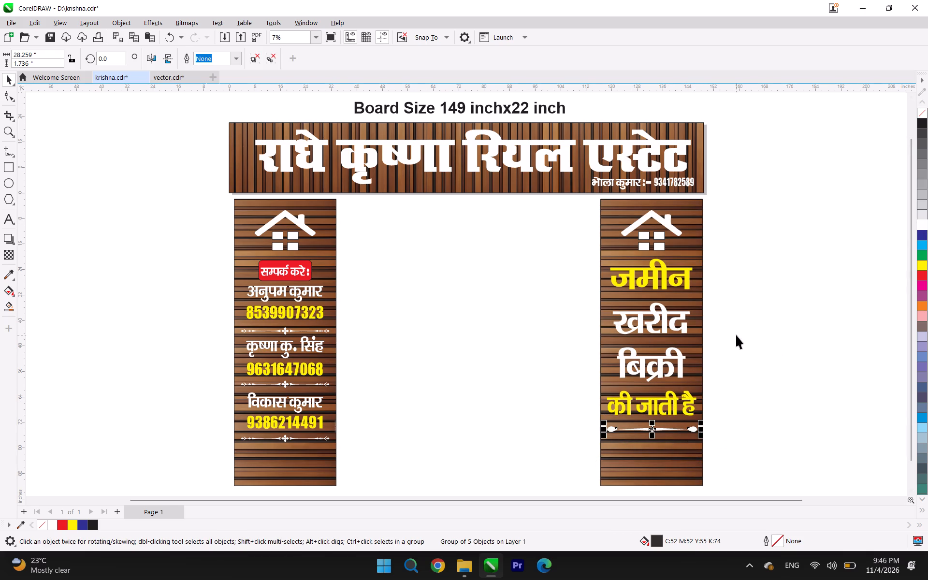
click(751, 326)
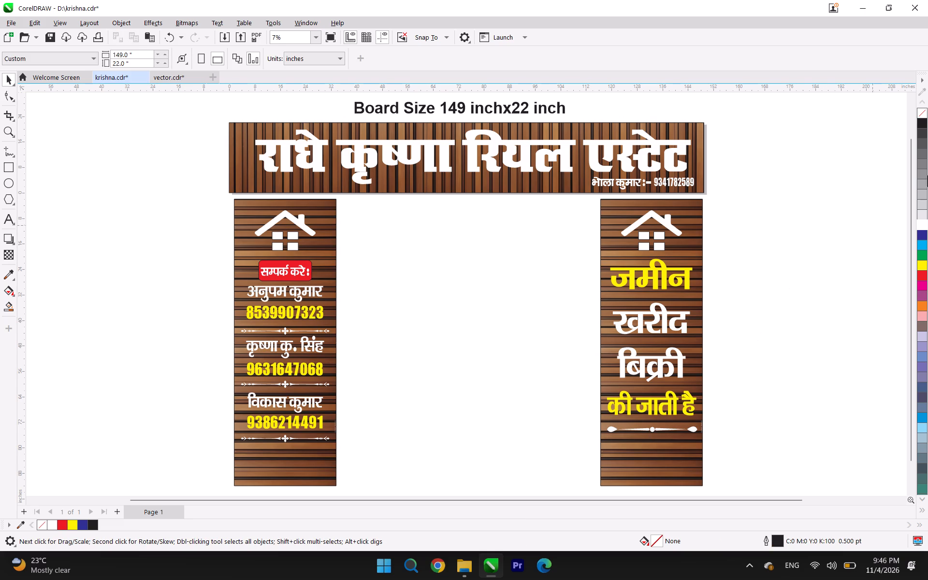
Copy the white divider to the clipboard and delete the three old cross-centred dividers from the contact side board.
click(638, 429)
key(ctrl+c)
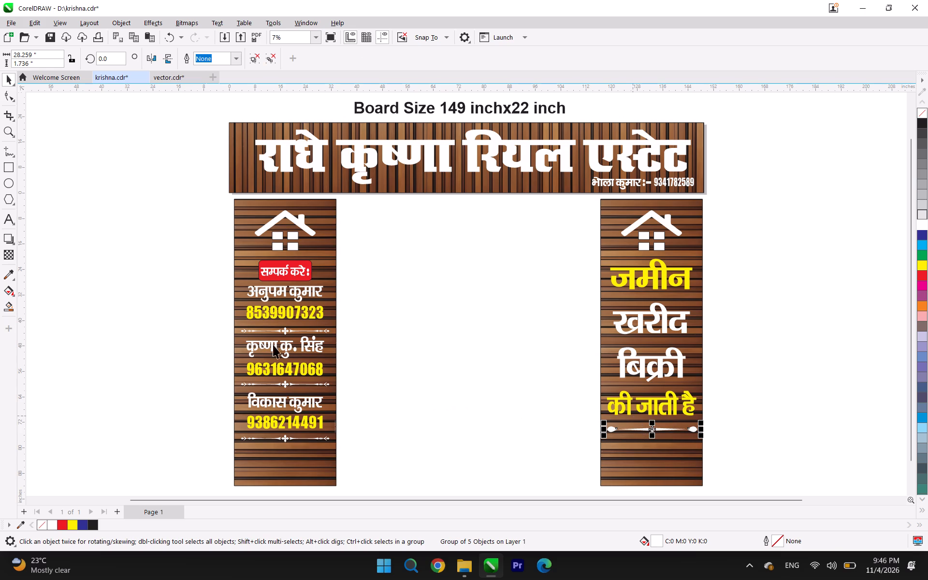
click(283, 335)
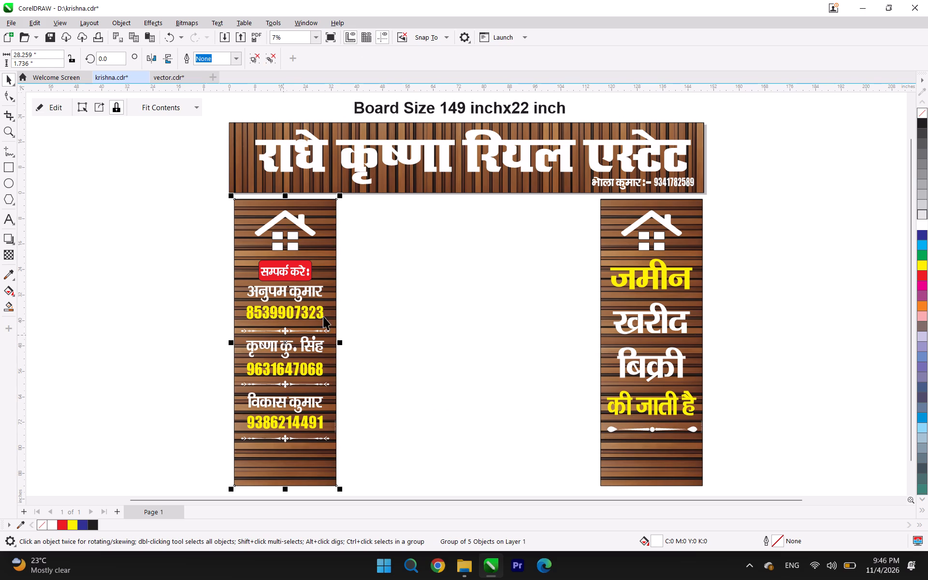
click(284, 332)
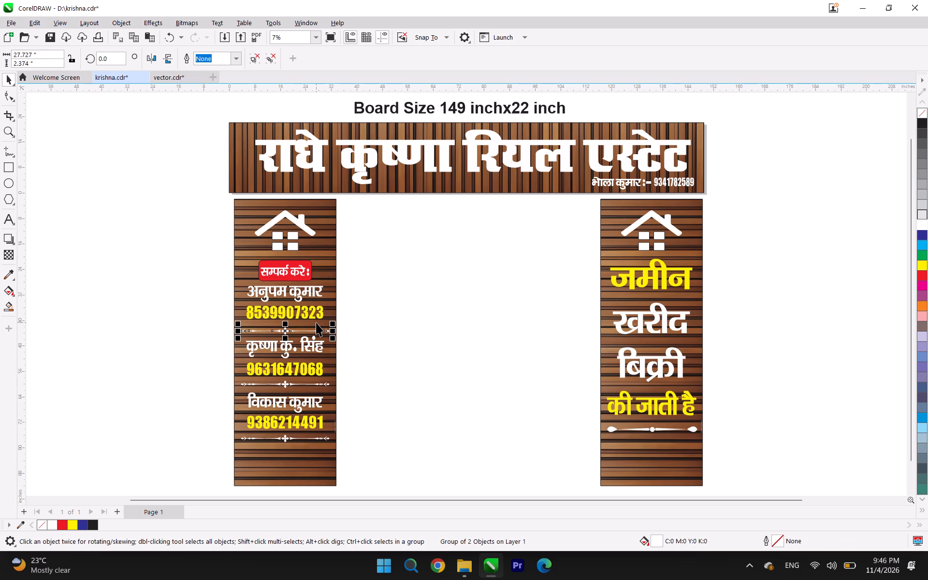
key(Delete)
click(288, 383)
key(Delete)
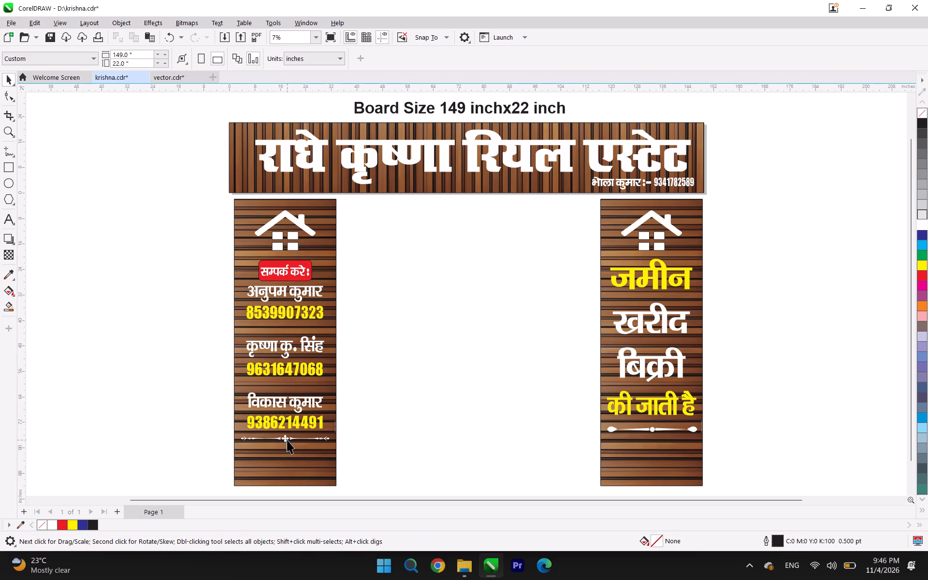
click(287, 440)
key(Delete)
Place a duplicate of the white divider between the first and second contacts, centred horizontally on the contact side board.
drag(652, 431, 277, 334)
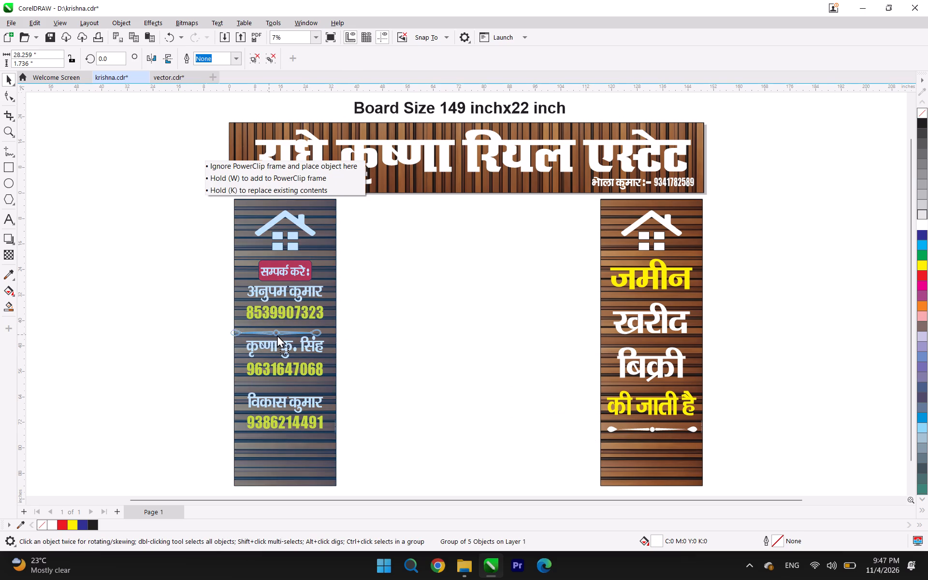
drag(277, 334, 277, 334)
right_click(277, 334)
shift+click(329, 263)
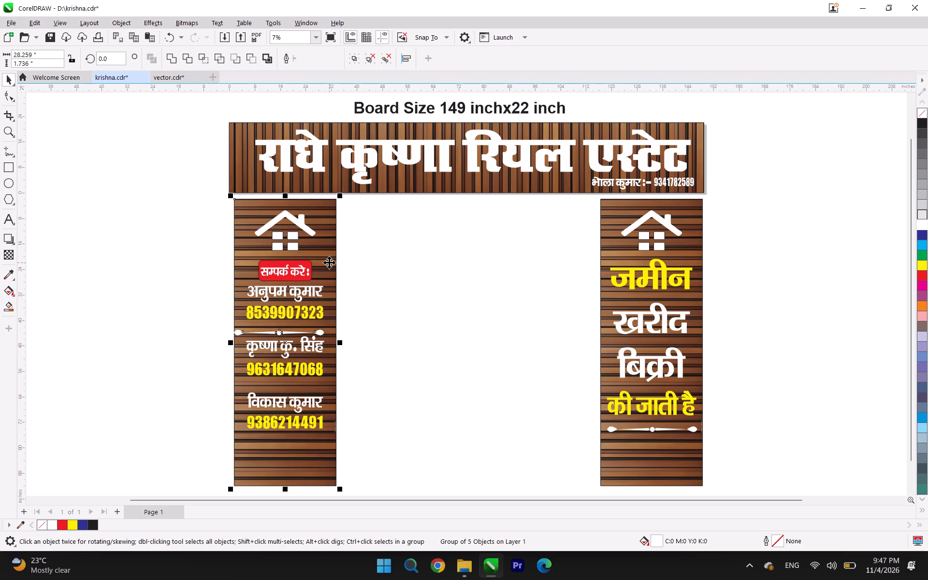
key(c)
click(405, 271)
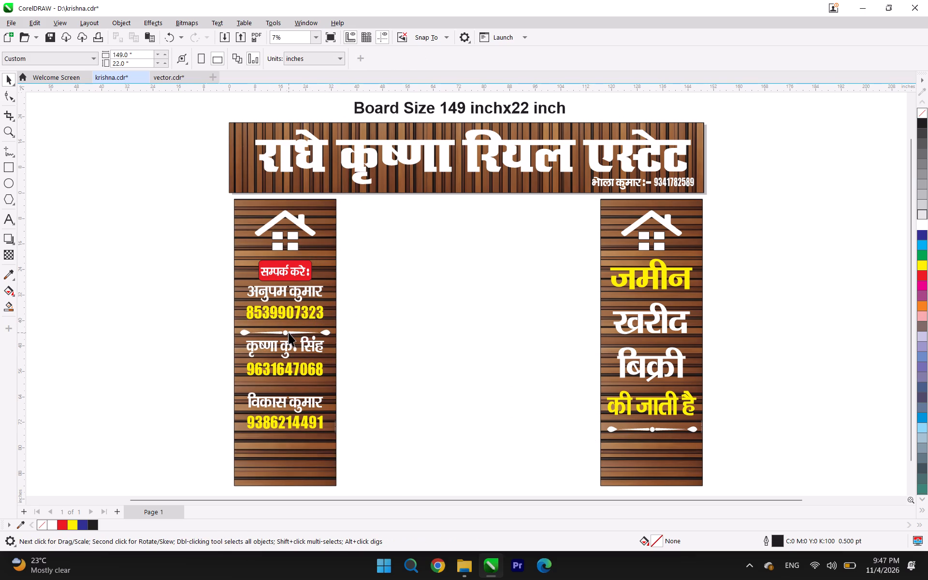
Nudge the duplicated divider slightly upward so it sits between the first phone number and the second contact's name.
click(286, 333)
key(Up)
key(Up)
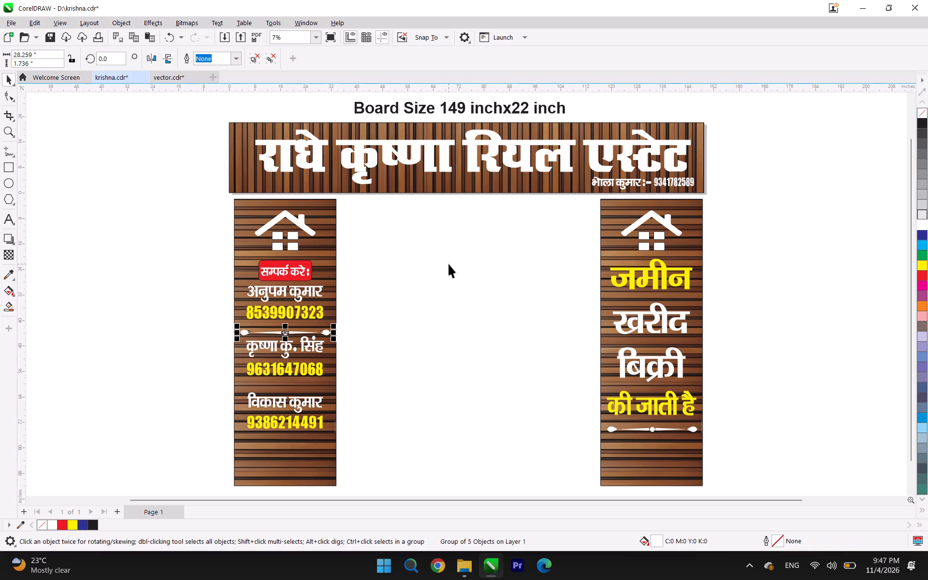
key(Up)
key(Up)
key(Up)
key(Up)
key(Up)
key(Up)
key(Up)
key(Up)
key(Up)
key(Up)
key(Up)
key(Up)
key(Up)
key(Up)
key(Up)
key(Up)
key(Up)
key(Up)
key(Up)
key(Up)
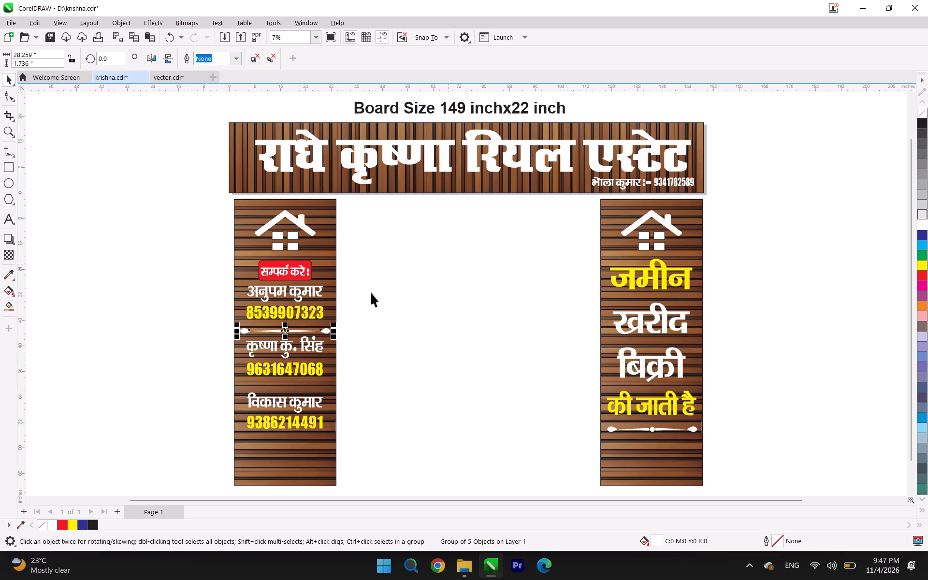
click(385, 280)
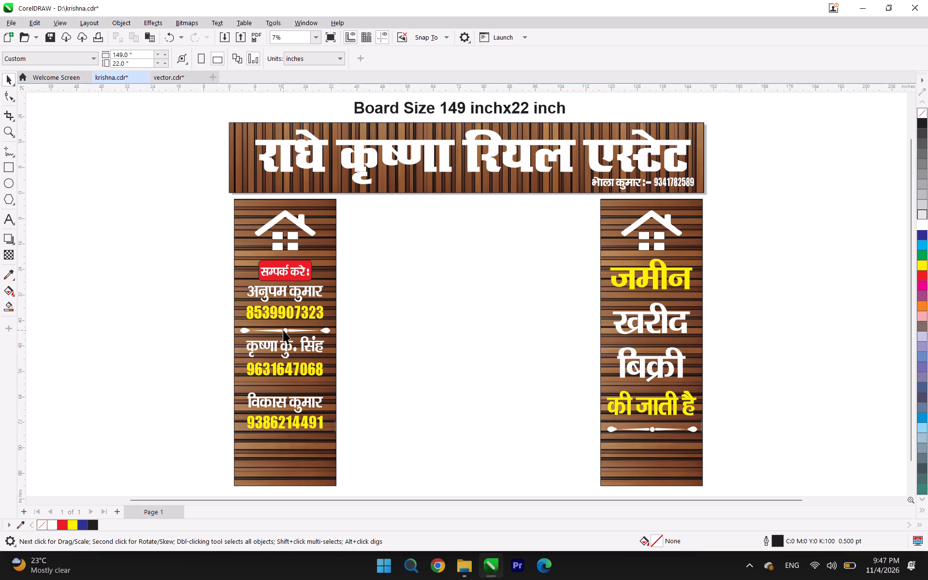
Place a copy of the white divider between the second and third contacts, centred horizontally on the contact side board.
drag(285, 330, 284, 387)
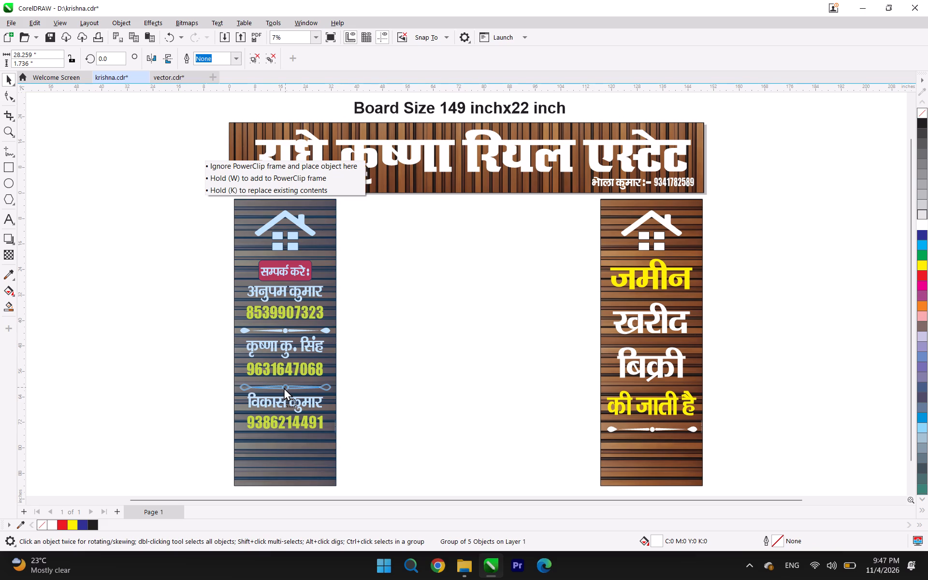
drag(284, 387, 284, 386)
shift+right_click(284, 386)
shift+click(281, 452)
key(c)
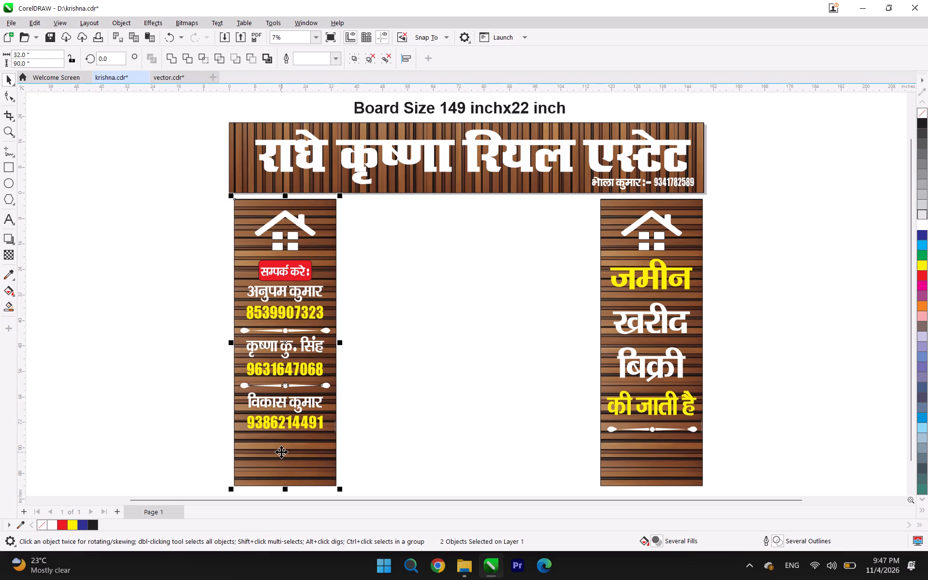
click(428, 371)
Place another copy of the white divider below the third contact's phone number, centred horizontally on the contact side board.
drag(287, 387, 287, 428)
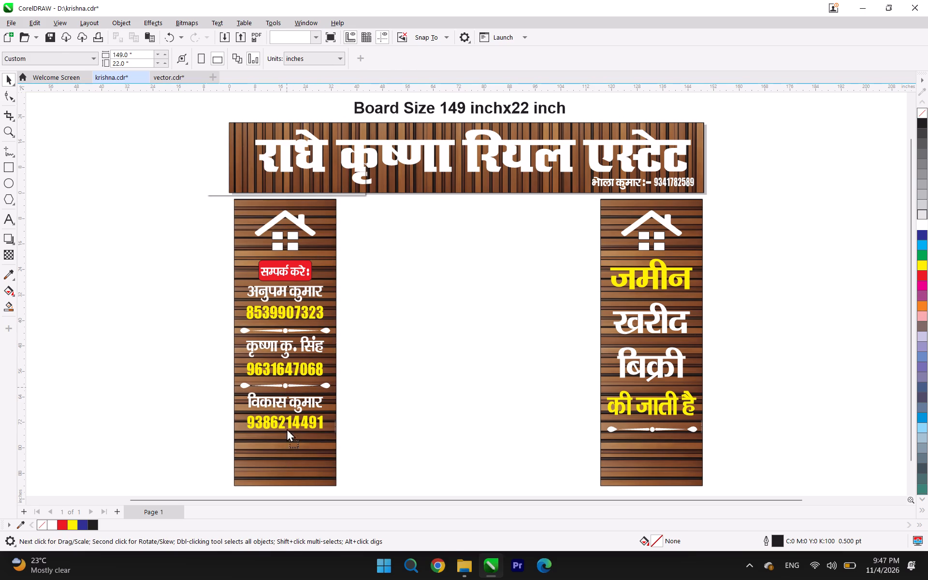
drag(287, 428, 288, 444)
shift+right_click(288, 444)
shift+click(293, 457)
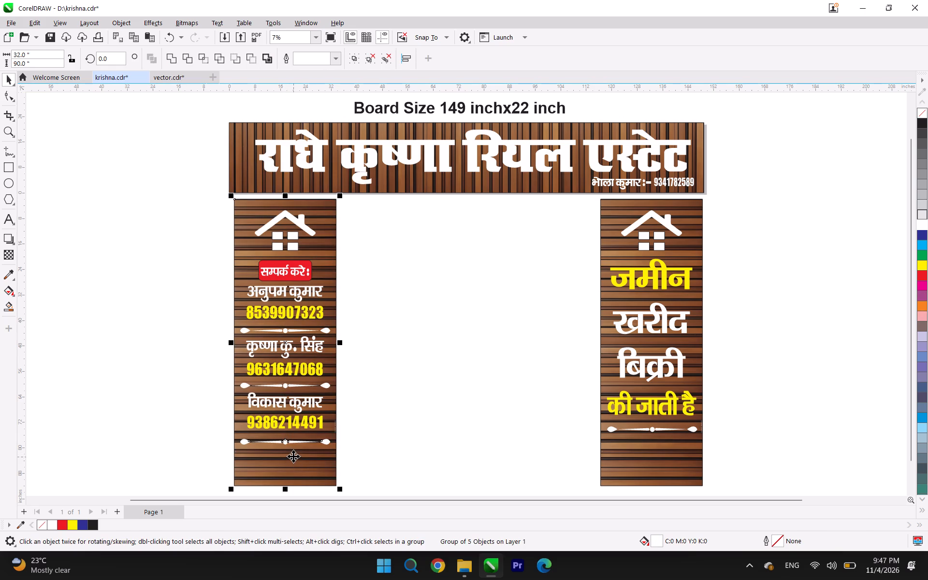
key(c)
click(425, 376)
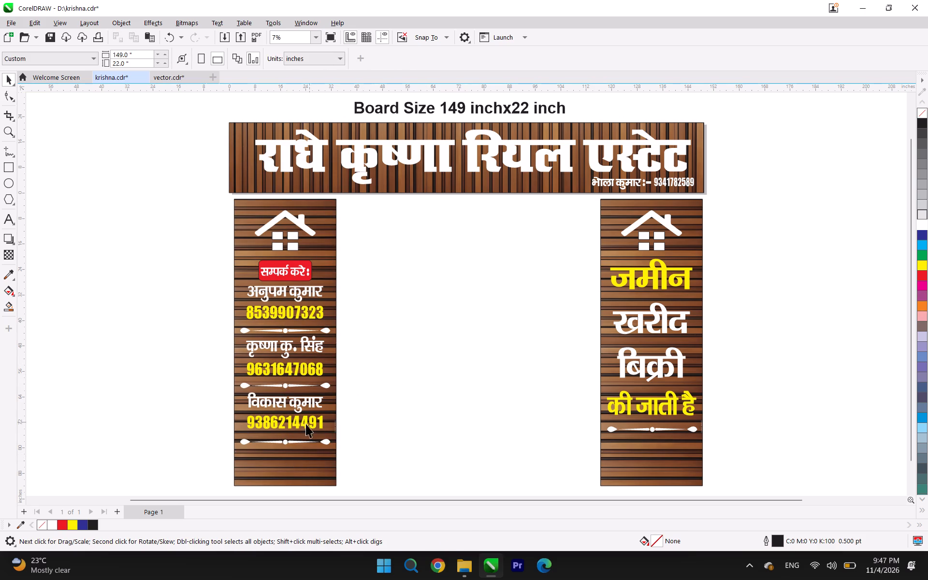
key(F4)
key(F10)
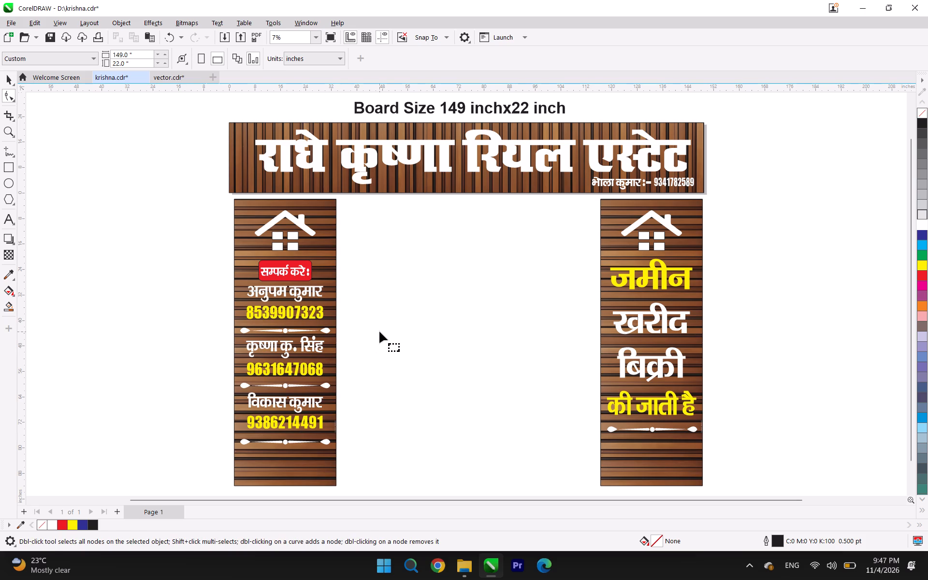
Capture a screen snip of the complete sign layout, covering the board size heading, the top name board and both side boards.
key(Print)
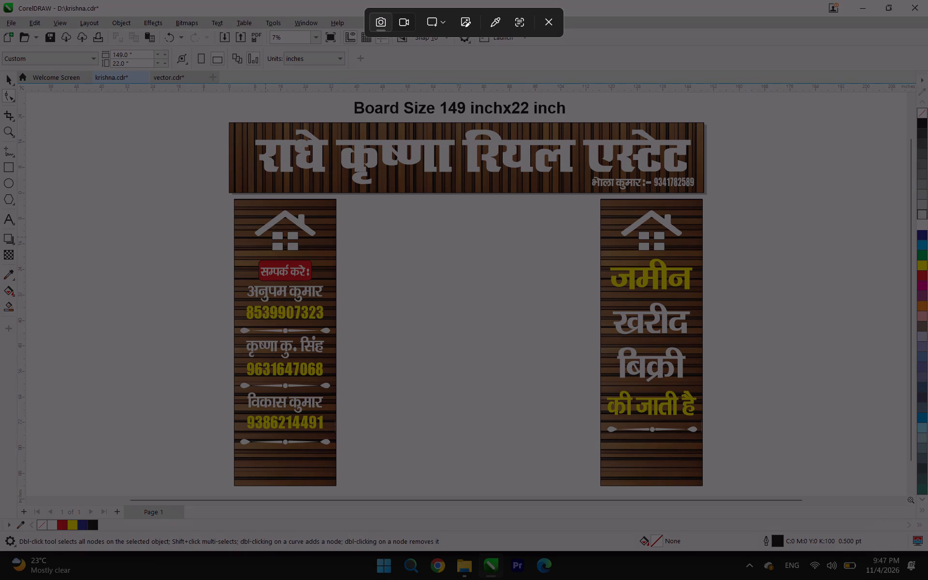
drag(227, 100, 719, 475)
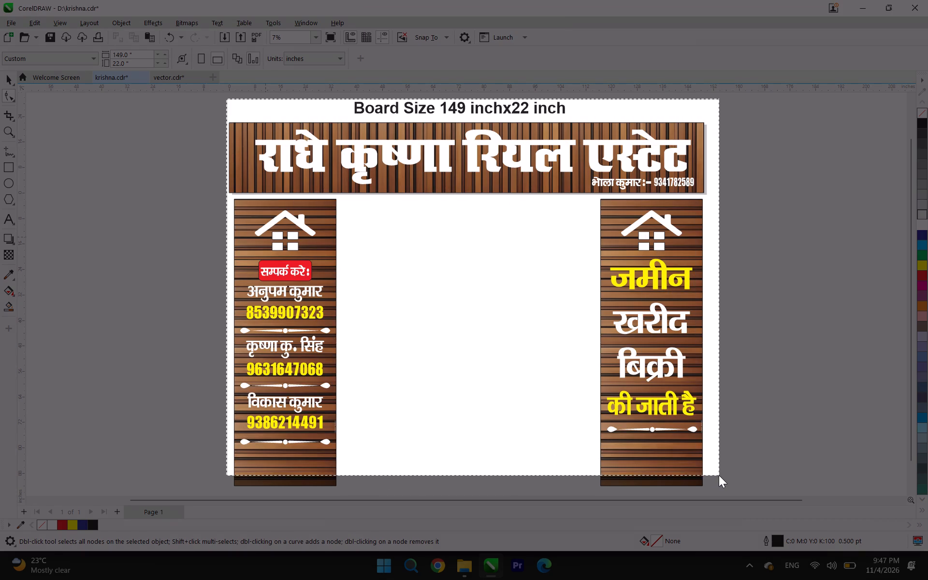
drag(719, 475, 707, 489)
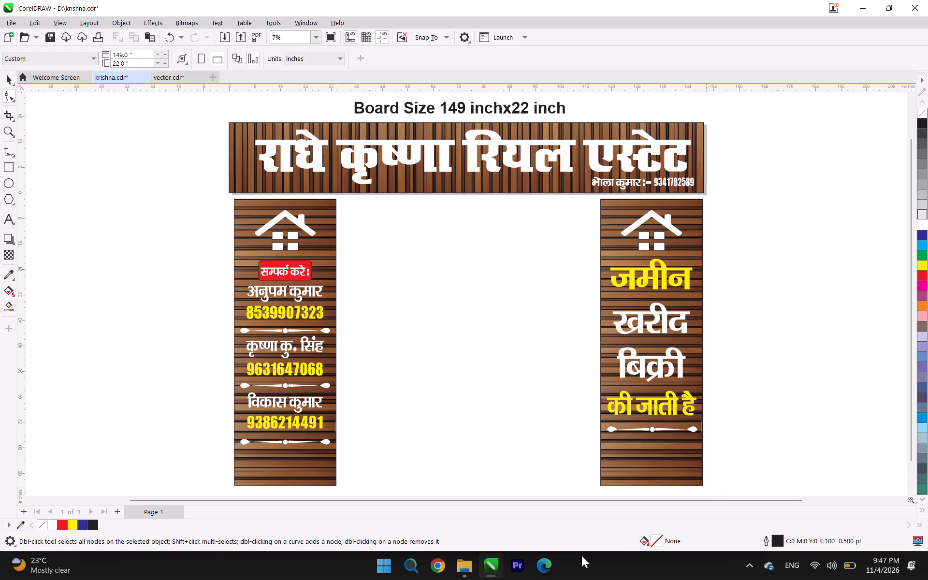
Switch to Google Chrome and open a new blank tab.
double_click(438, 564)
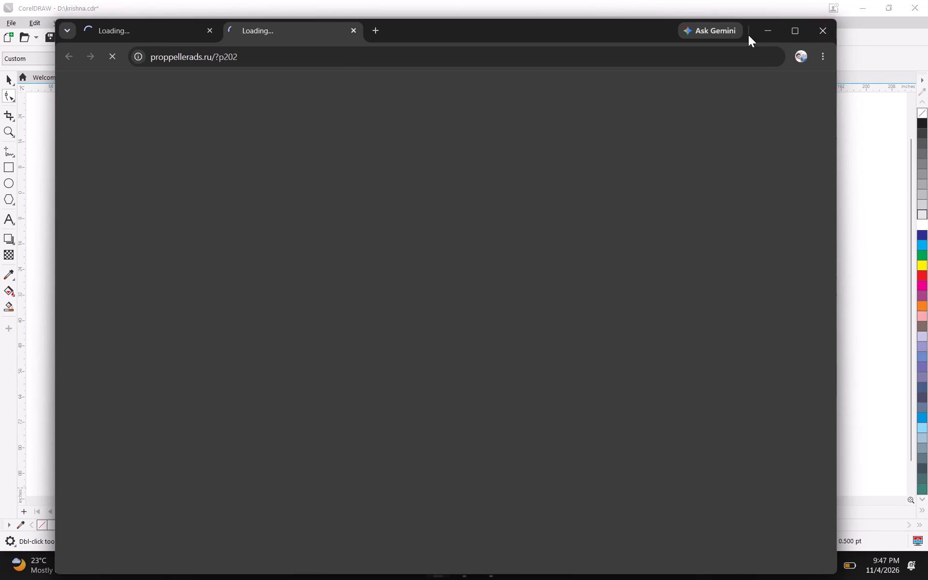
click(371, 29)
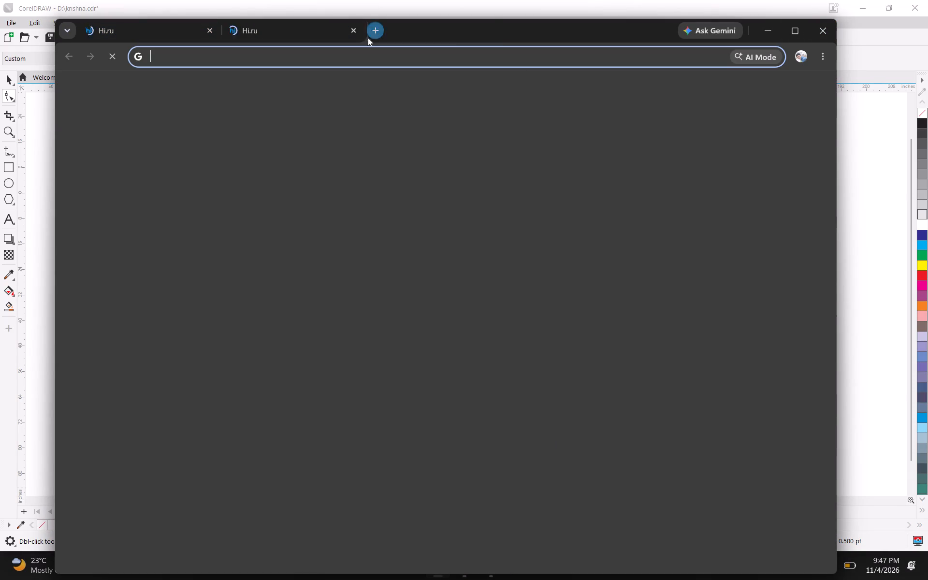
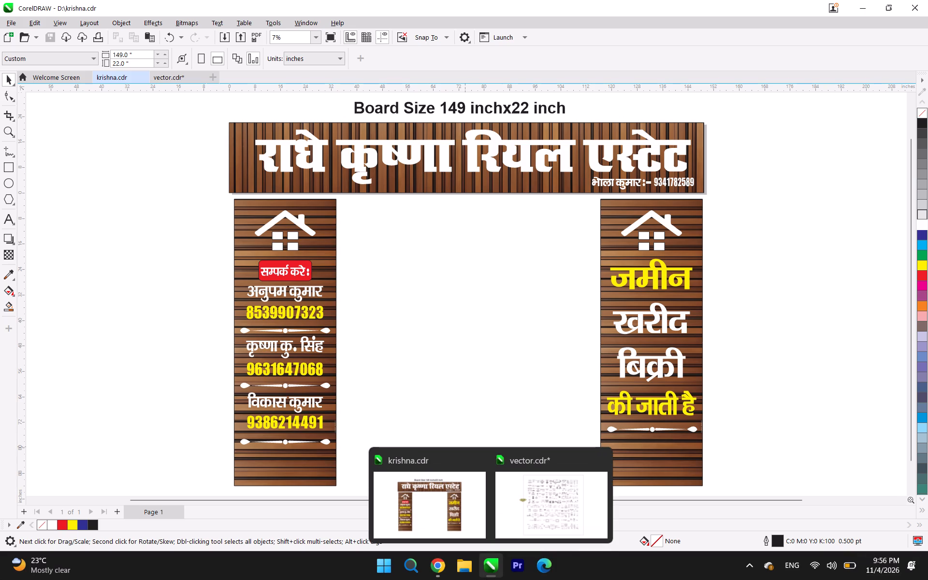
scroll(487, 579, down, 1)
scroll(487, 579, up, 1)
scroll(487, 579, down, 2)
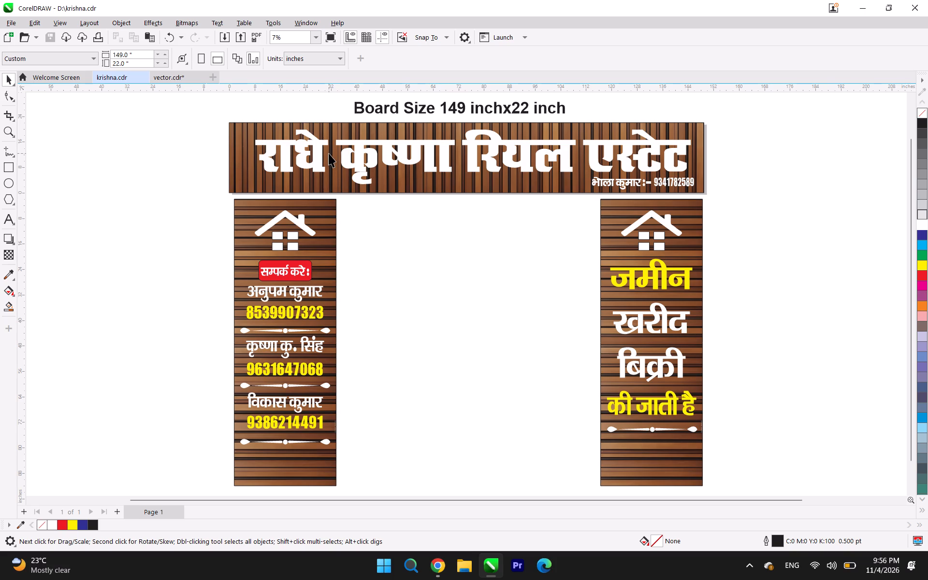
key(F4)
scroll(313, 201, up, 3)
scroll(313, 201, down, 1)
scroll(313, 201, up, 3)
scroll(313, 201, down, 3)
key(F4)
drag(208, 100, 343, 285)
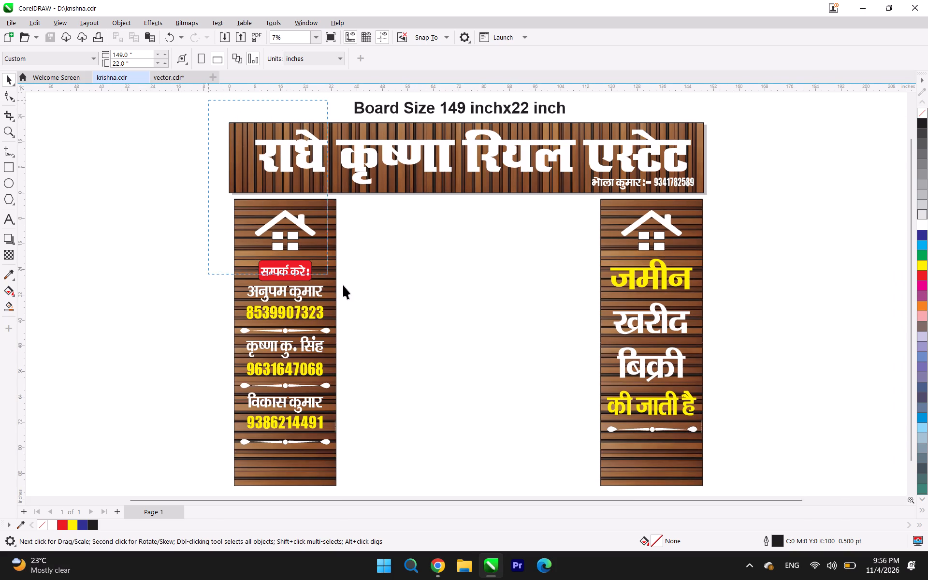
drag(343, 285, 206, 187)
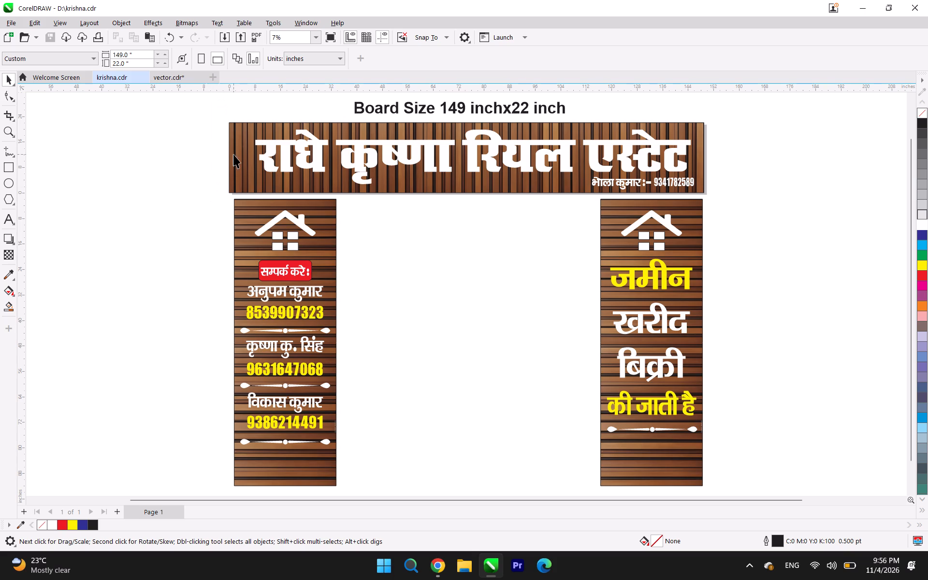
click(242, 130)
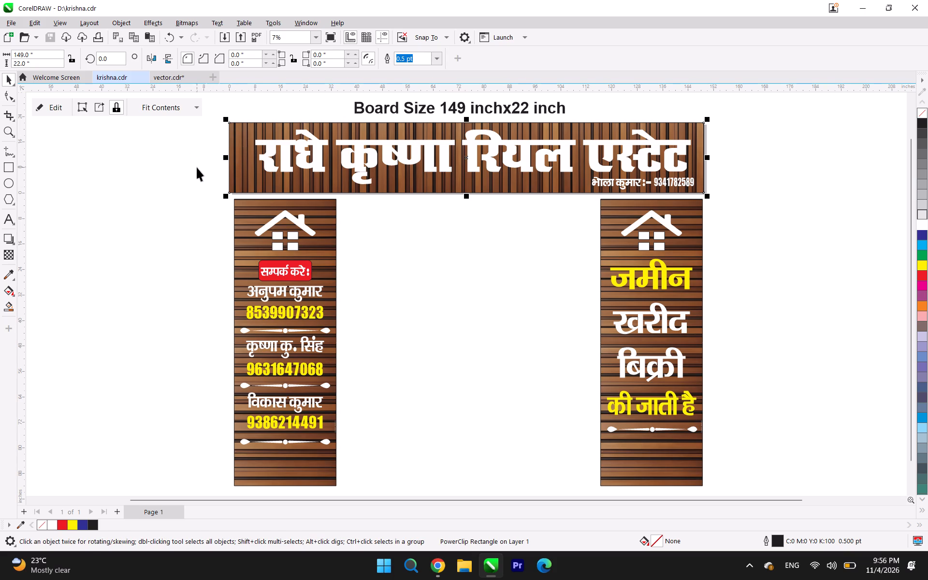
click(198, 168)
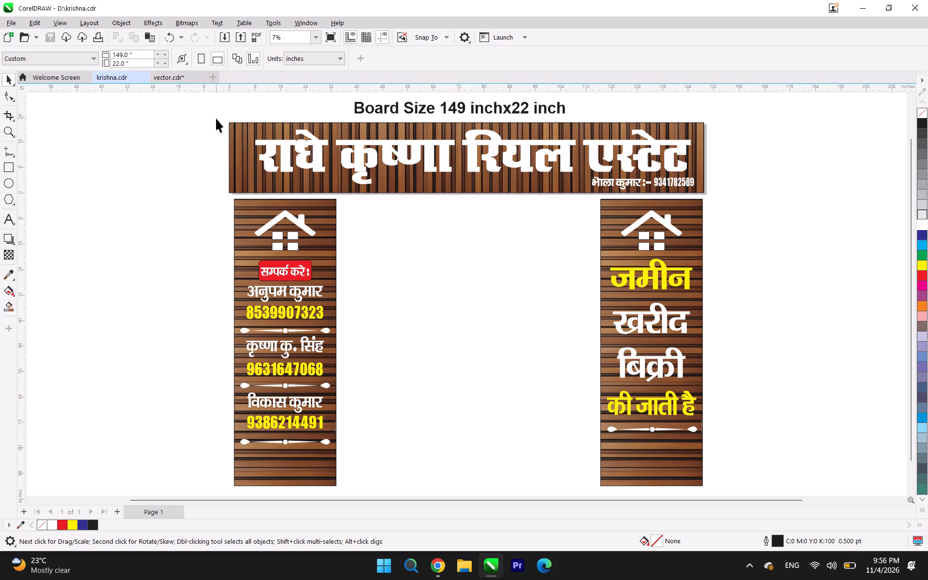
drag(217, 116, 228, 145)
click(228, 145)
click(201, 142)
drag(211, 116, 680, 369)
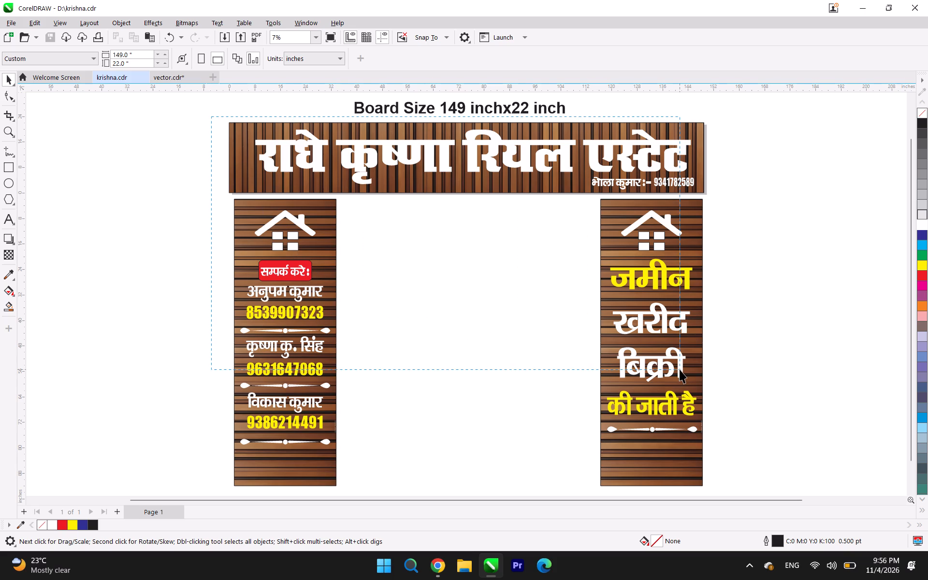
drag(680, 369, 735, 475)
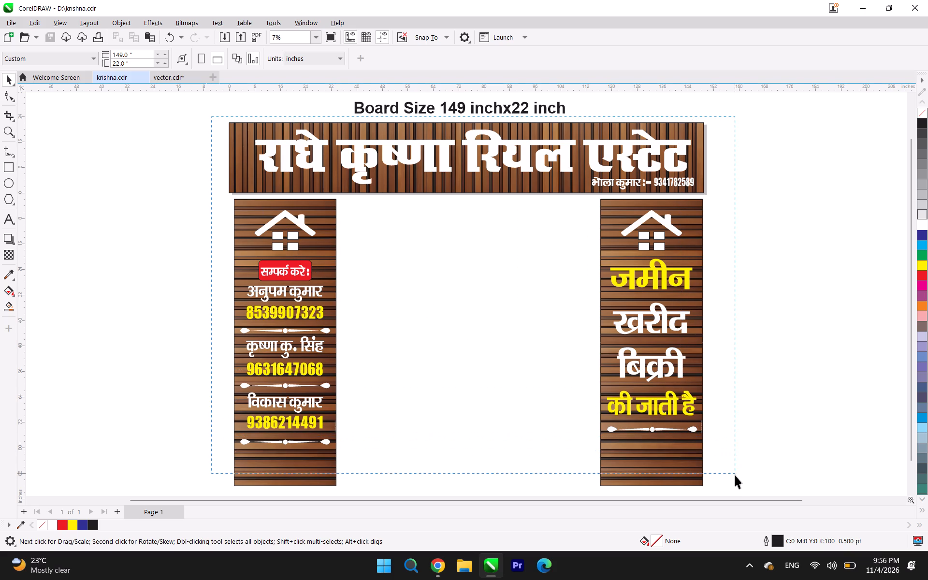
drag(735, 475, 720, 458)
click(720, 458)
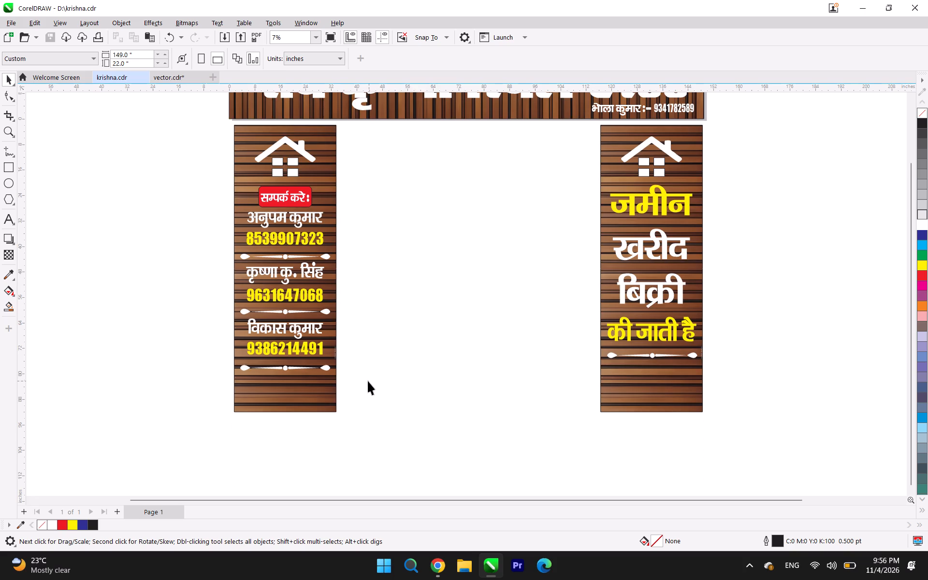
Move the "Board Size 149 inchx22 inch" label higher to leave a wider gap above the top board.
key(F4)
scroll(293, 320, down, 4)
scroll(293, 320, up, 2)
scroll(293, 320, down, 1)
scroll(293, 320, up, 2)
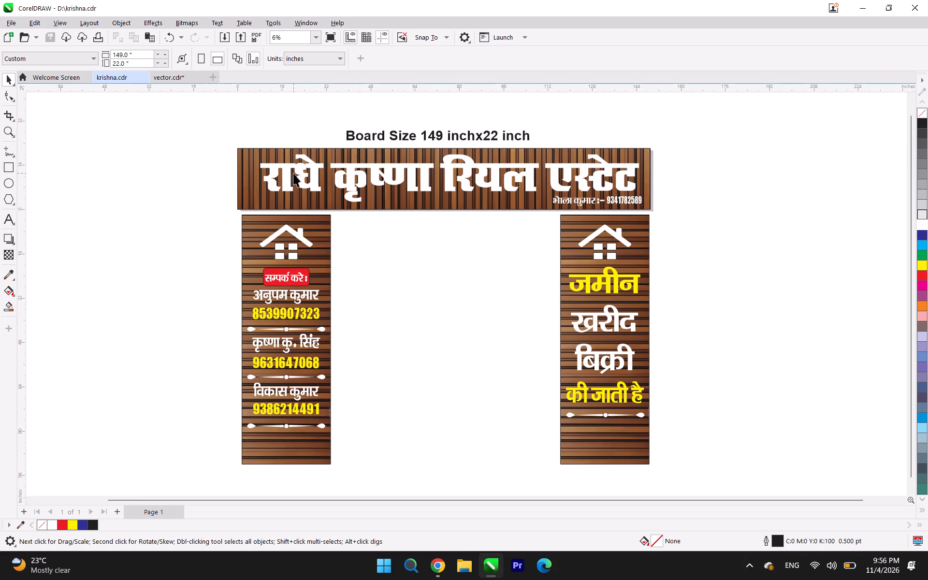
click(348, 137)
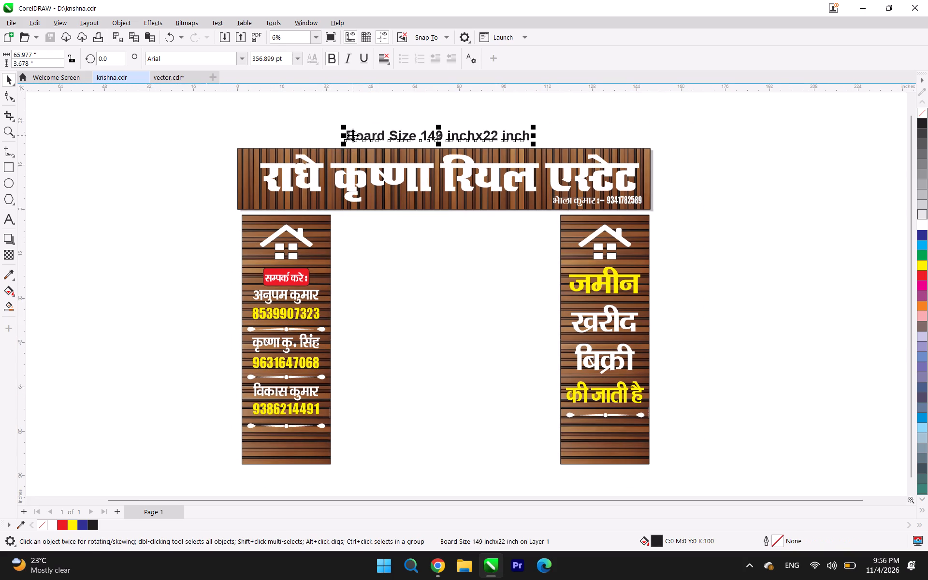
drag(443, 137, 438, 112)
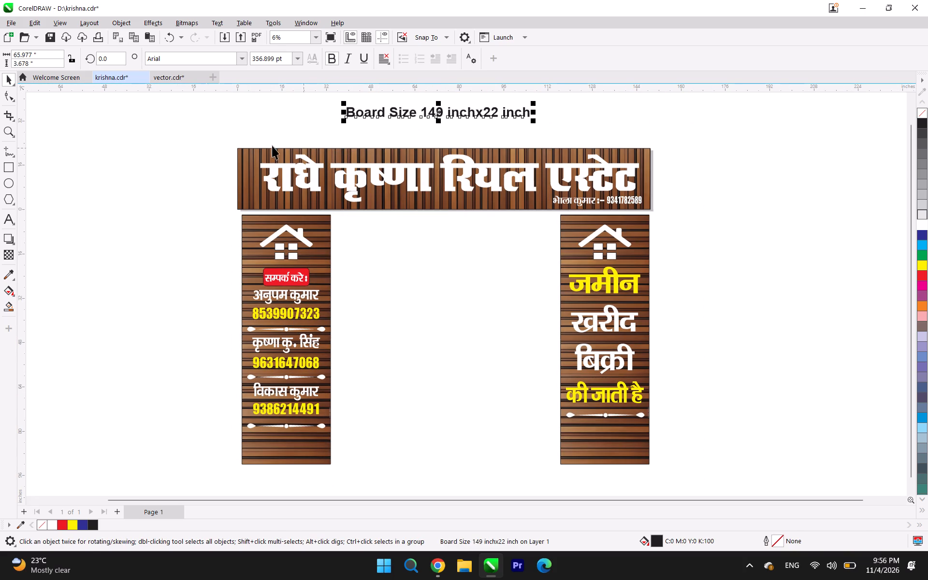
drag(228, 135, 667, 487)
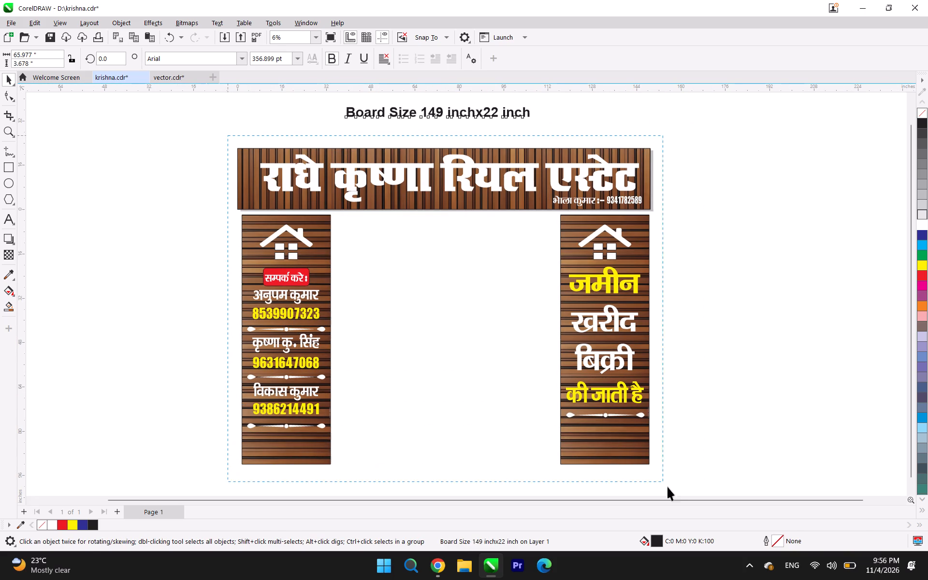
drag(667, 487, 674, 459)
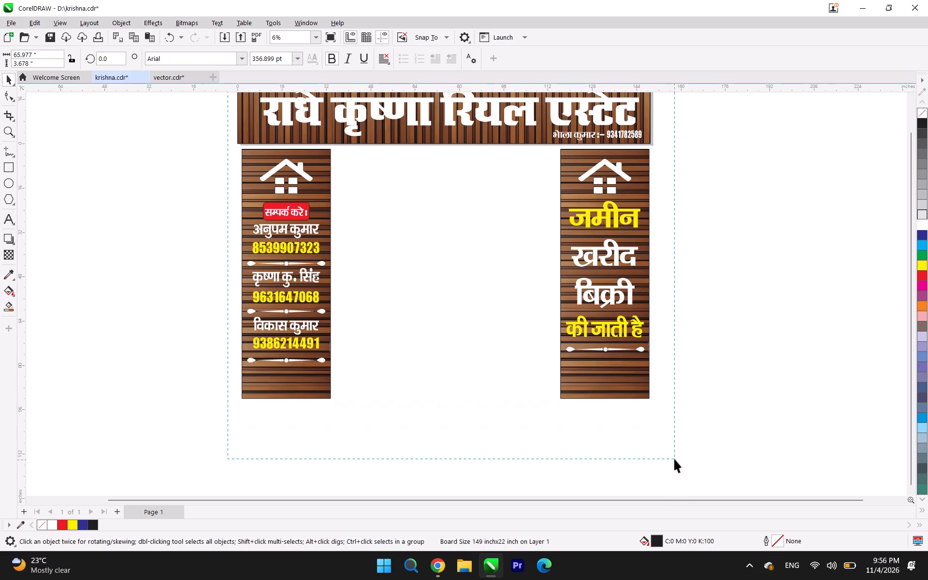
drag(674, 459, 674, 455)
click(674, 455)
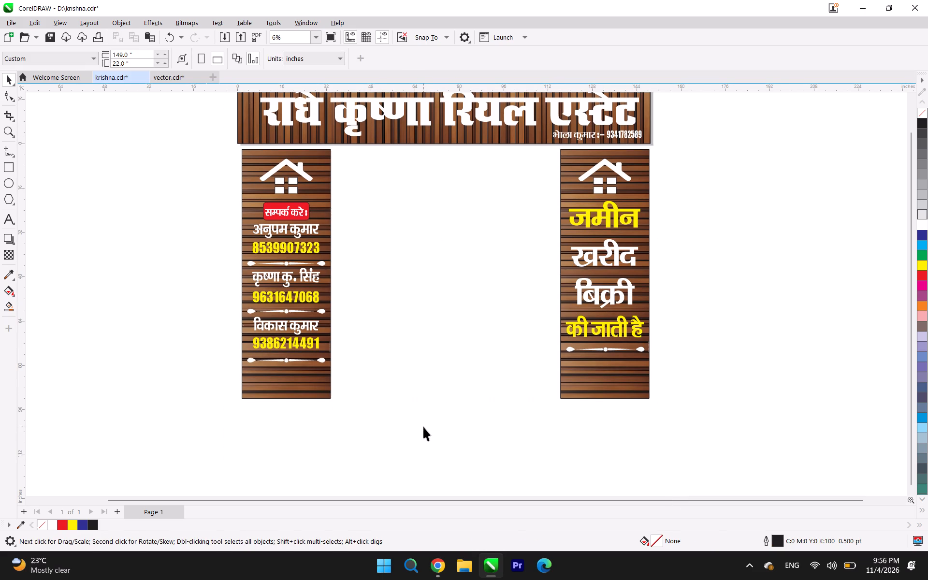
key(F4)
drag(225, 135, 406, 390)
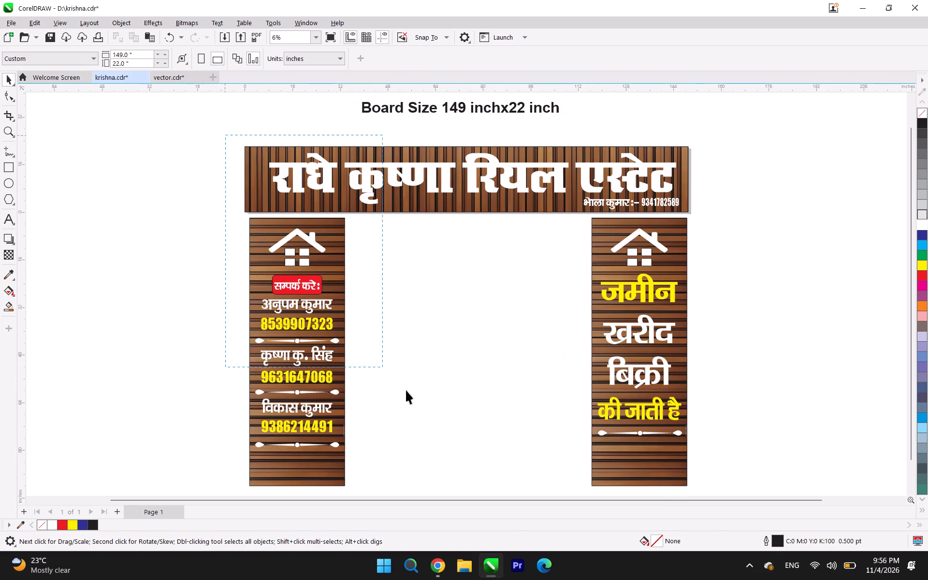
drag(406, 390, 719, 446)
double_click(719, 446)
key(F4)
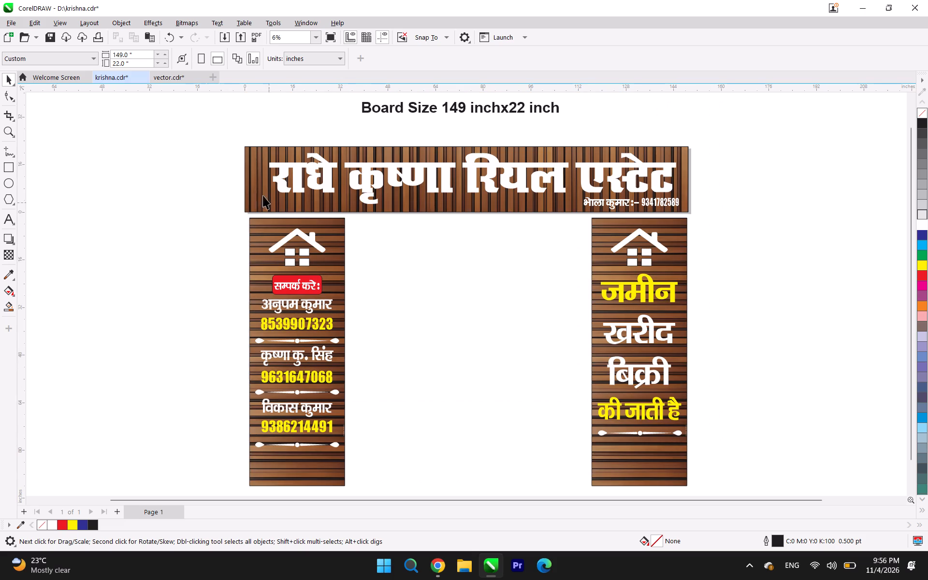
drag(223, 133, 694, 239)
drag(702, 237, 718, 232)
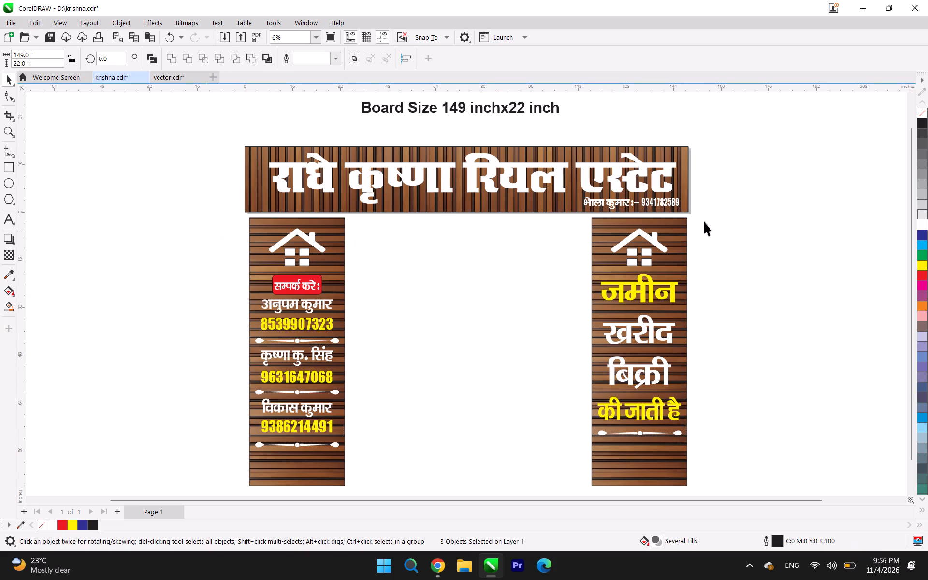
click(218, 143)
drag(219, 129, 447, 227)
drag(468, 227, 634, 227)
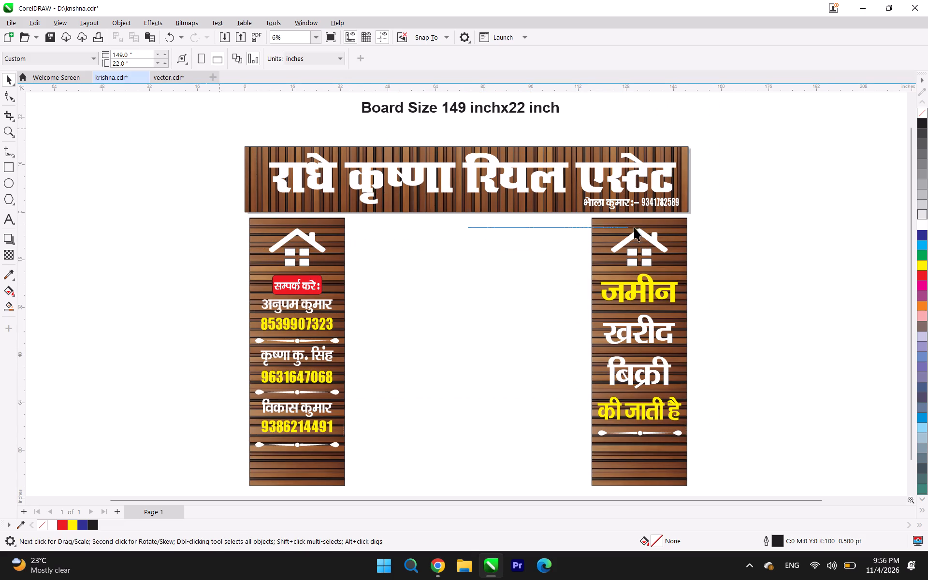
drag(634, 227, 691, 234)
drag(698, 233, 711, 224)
Copy the 149 x 22 inch top board with its two text lines into a new 8.5 x 11 inch CMYK document.
drag(231, 130, 368, 222)
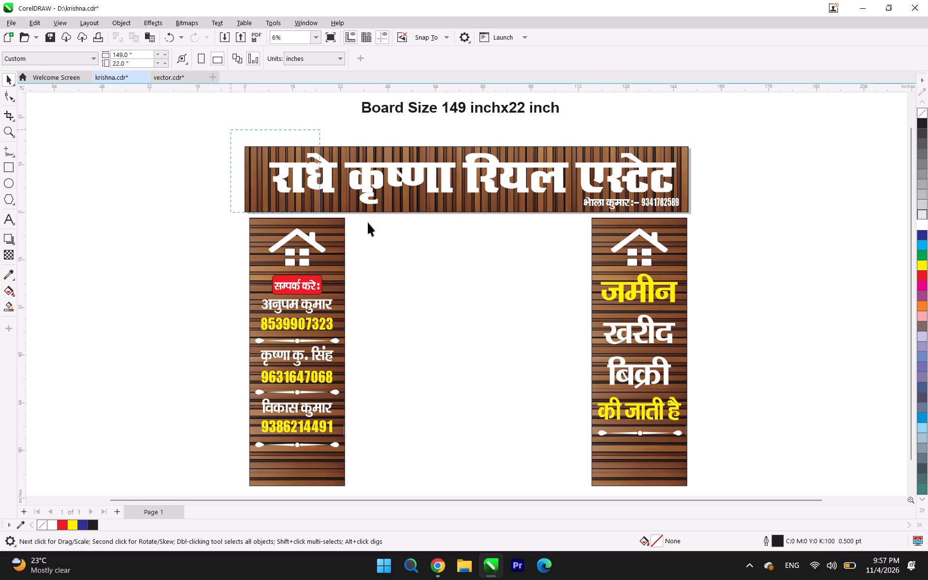
drag(368, 222, 761, 233)
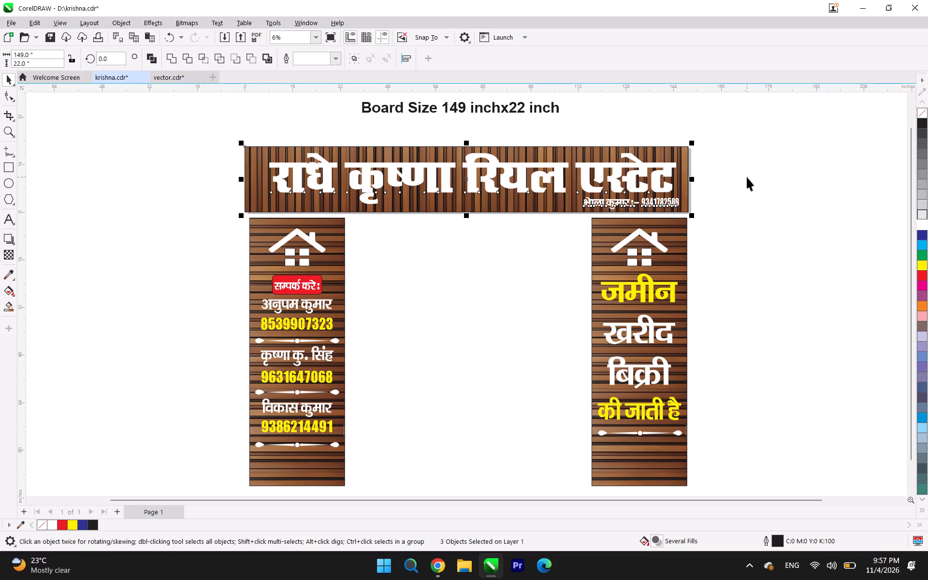
key(ctrl+c)
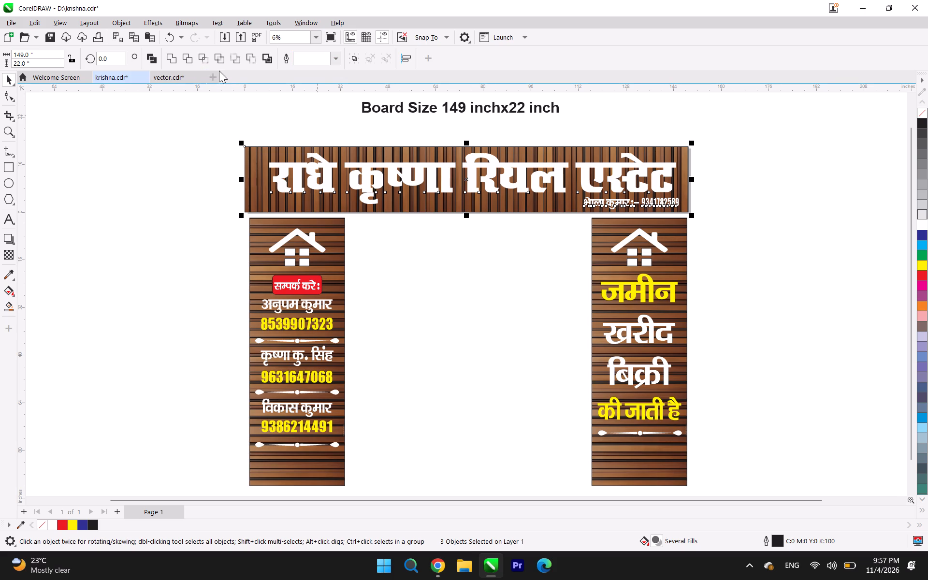
click(211, 75)
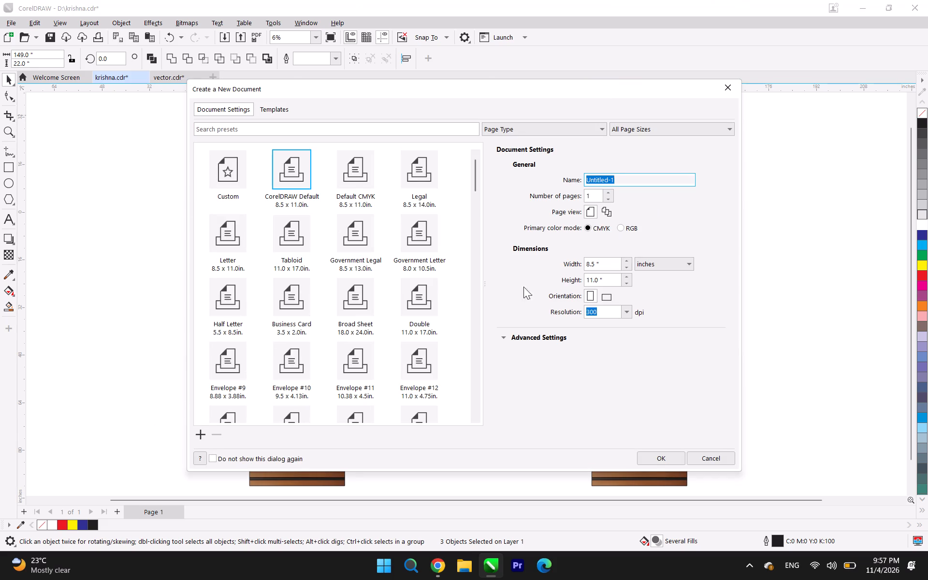
click(662, 456)
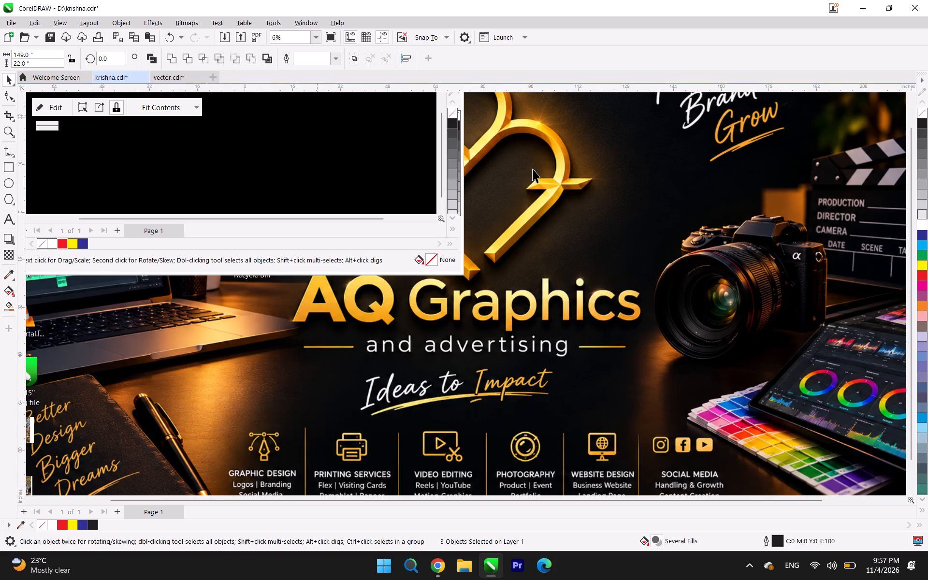
key(ctrl+v)
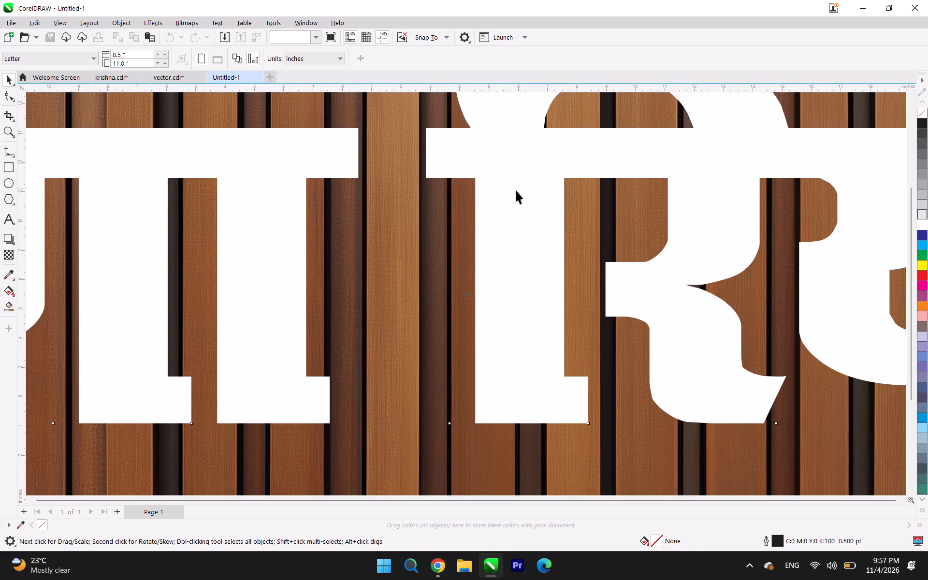
key(F4)
click(552, 160)
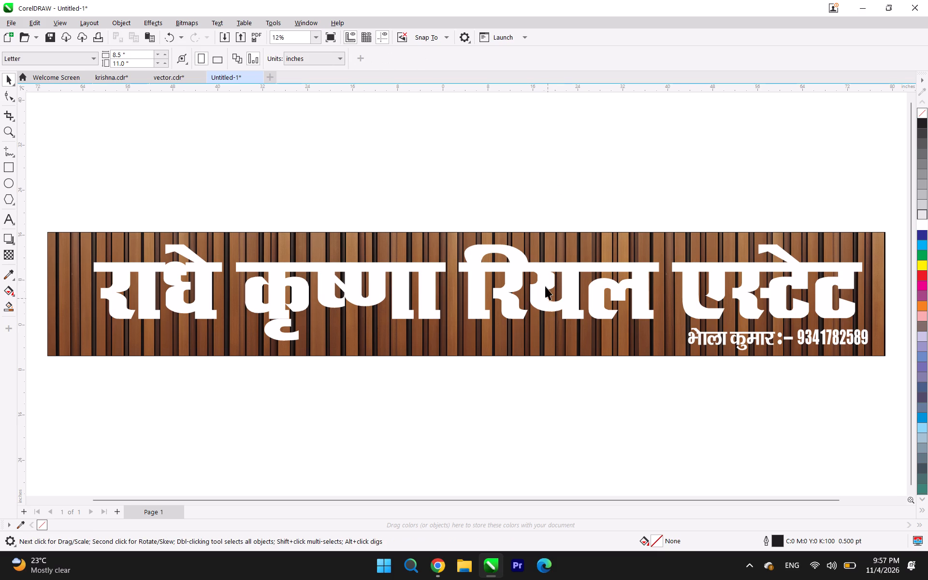
Fill the copied board's large headline and the small contact line below it with black.
click(545, 280)
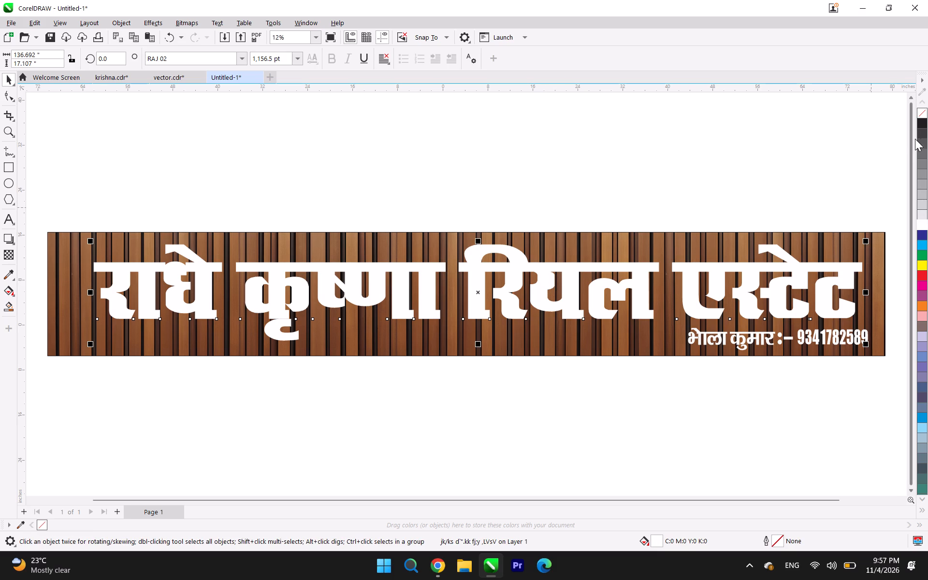
click(919, 122)
click(728, 123)
click(721, 332)
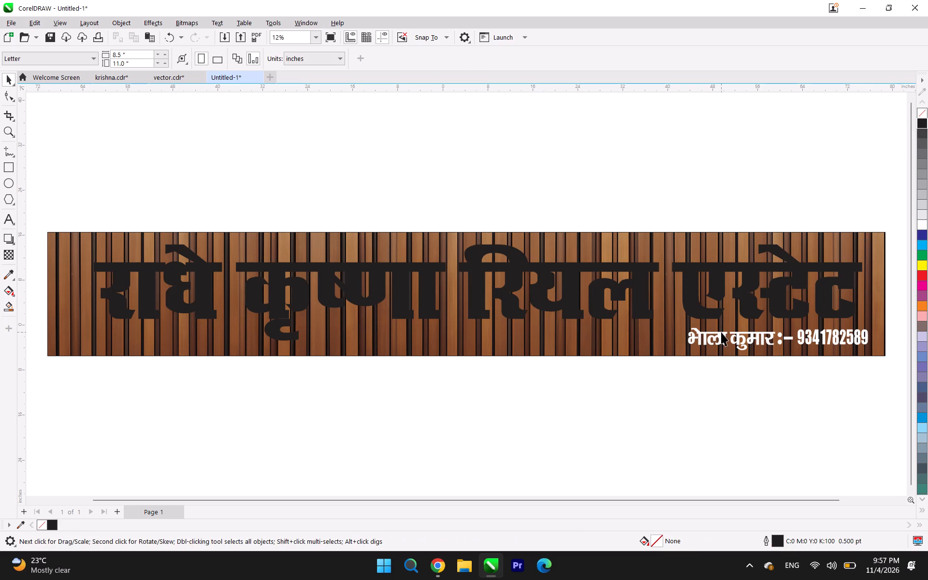
click(921, 124)
click(681, 163)
Delete the wood-panel background from inside the copied board's PowerClip frame and finish editing its contents.
click(658, 239)
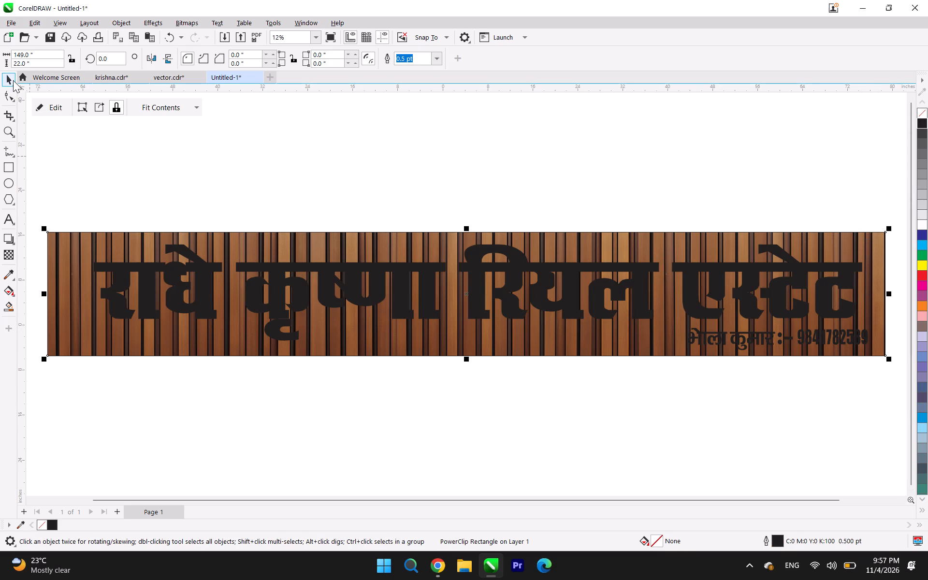
click(55, 108)
click(115, 269)
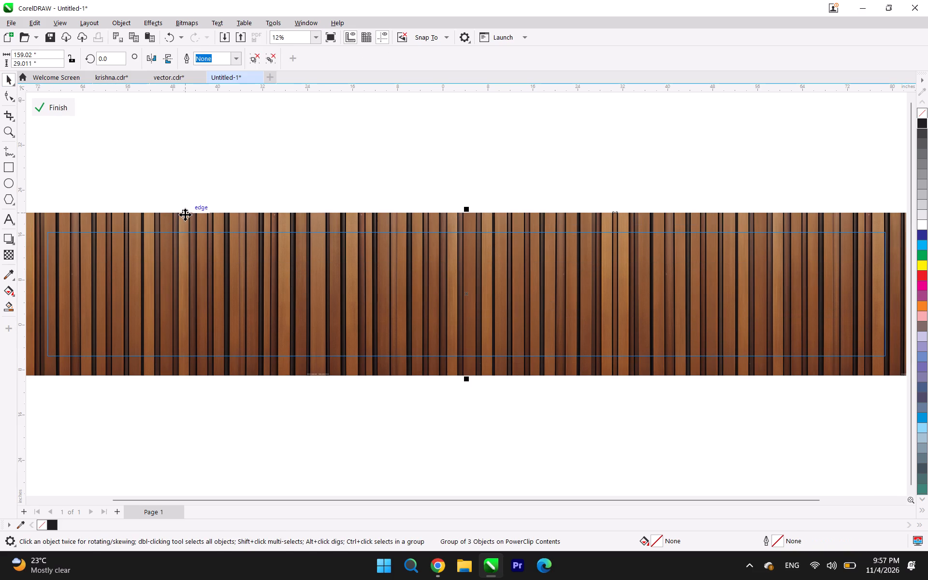
key(Delete)
click(171, 194)
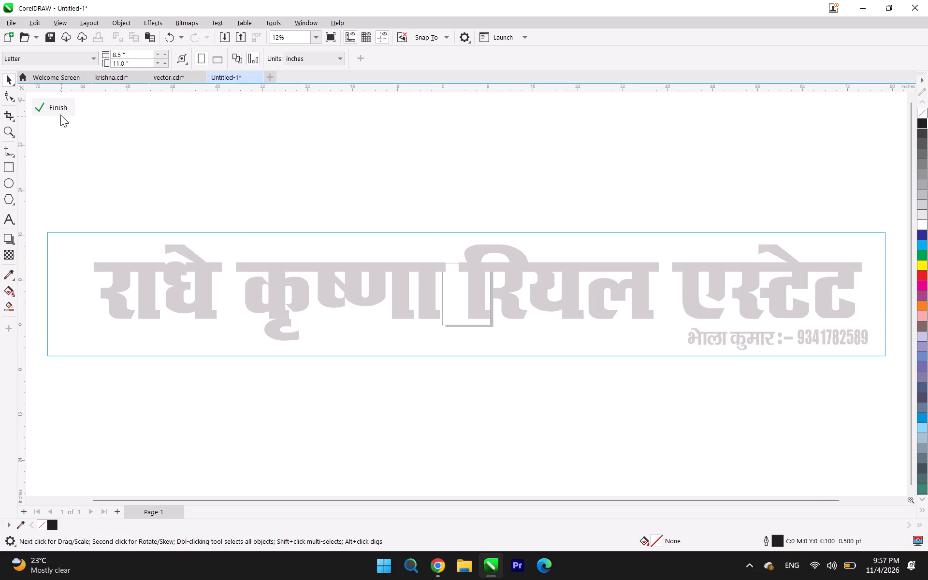
click(57, 107)
click(269, 125)
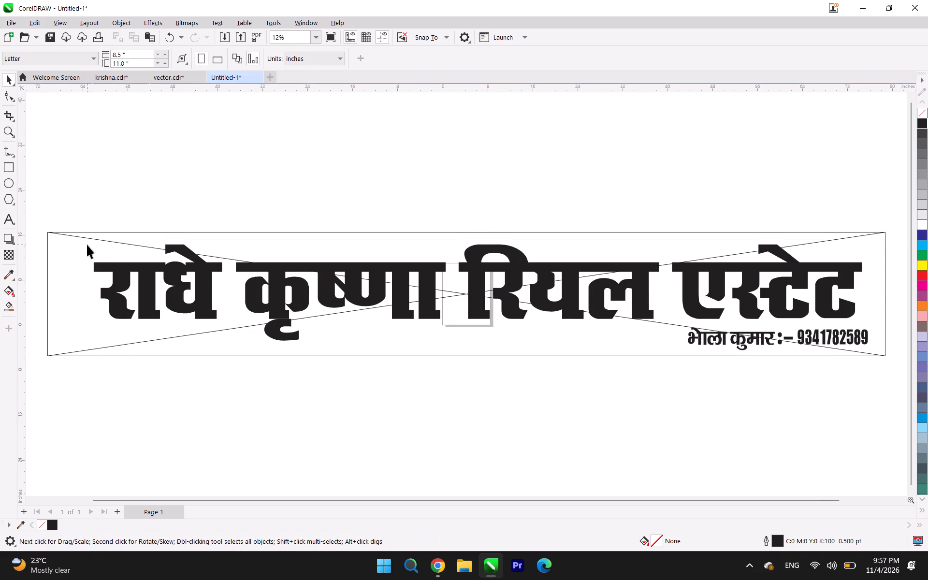
Convert the empty PowerClip frame around the black text to a plain rectangle.
click(87, 245)
right_click(87, 245)
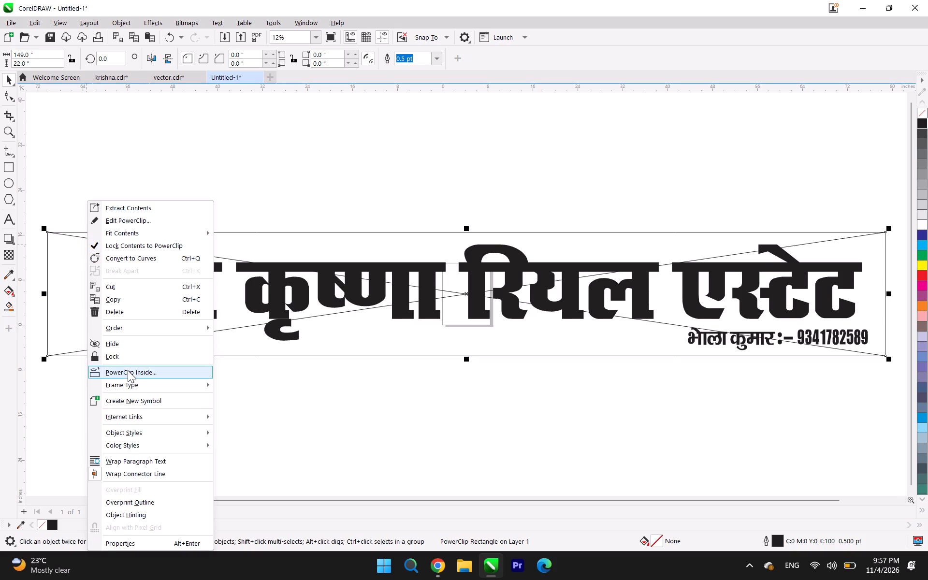
click(232, 420)
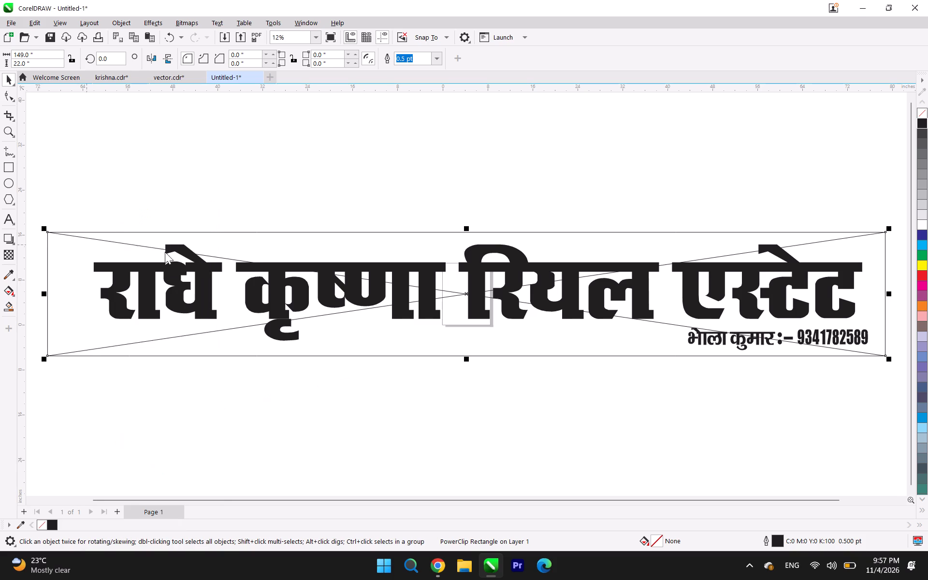
click(188, 184)
click(87, 244)
click(229, 134)
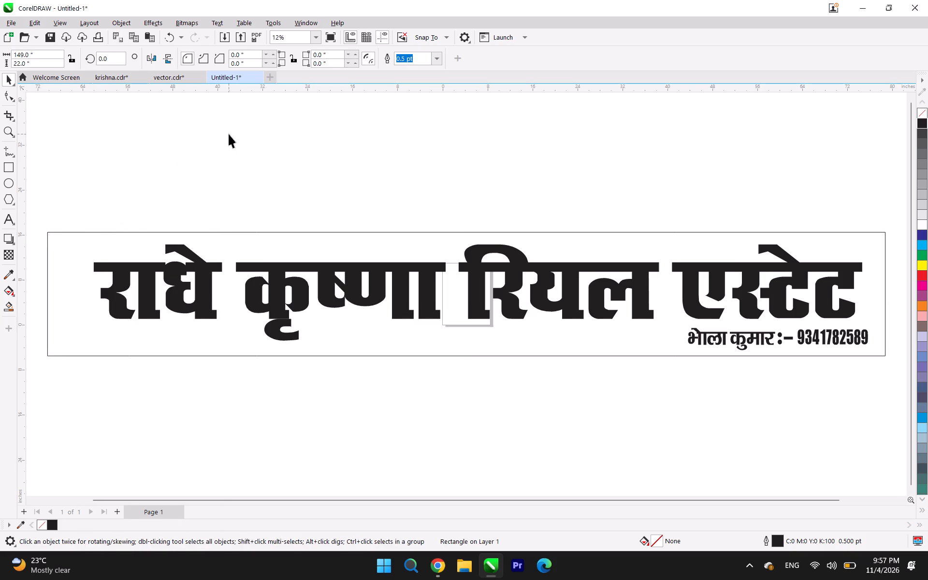
double_click(96, 247)
click(255, 153)
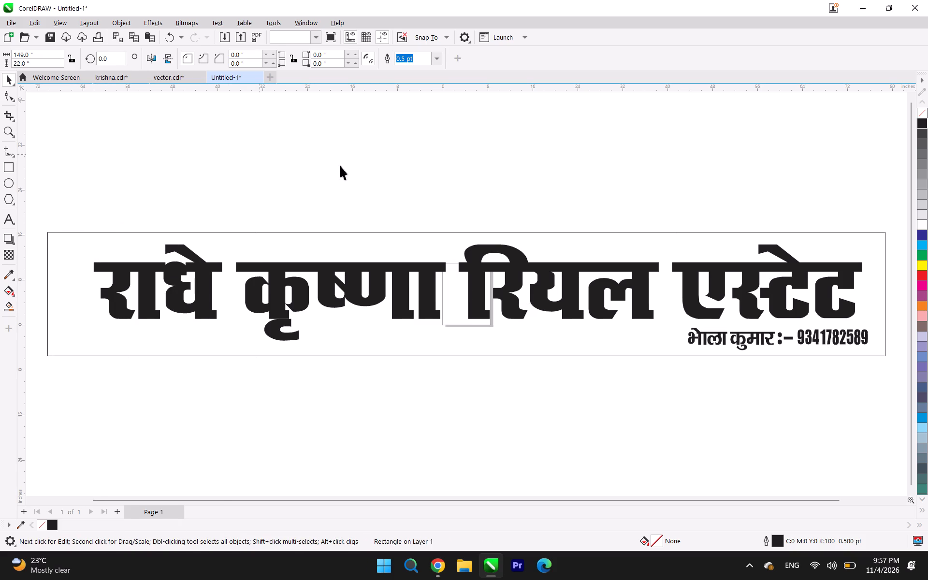
Weld the large headline and the small contact line into a single curve object.
click(428, 275)
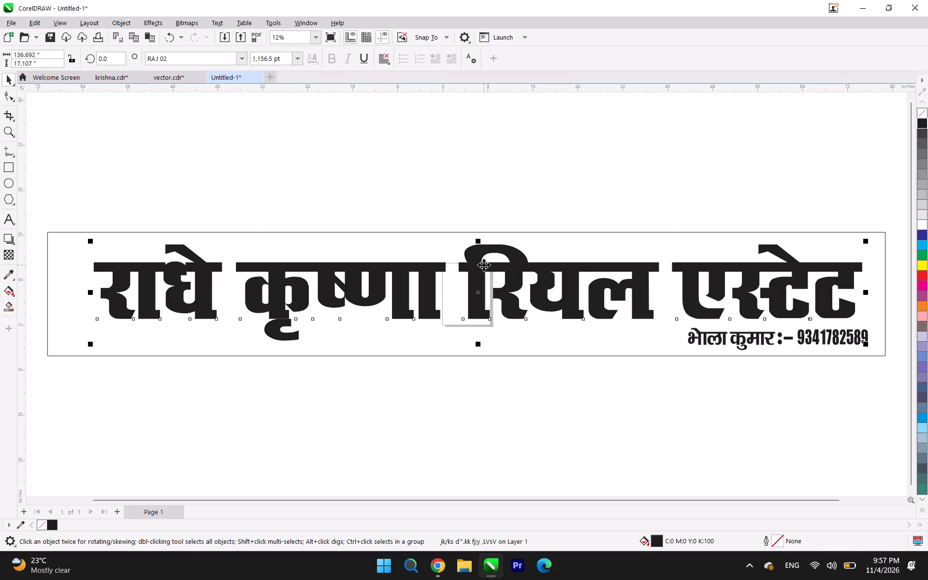
click(427, 204)
drag(80, 195, 472, 352)
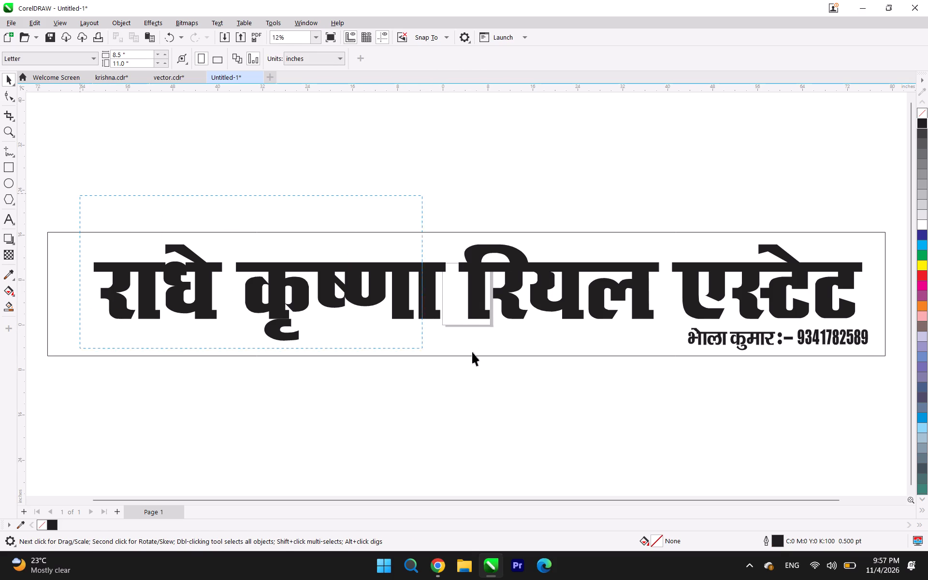
drag(472, 352, 879, 385)
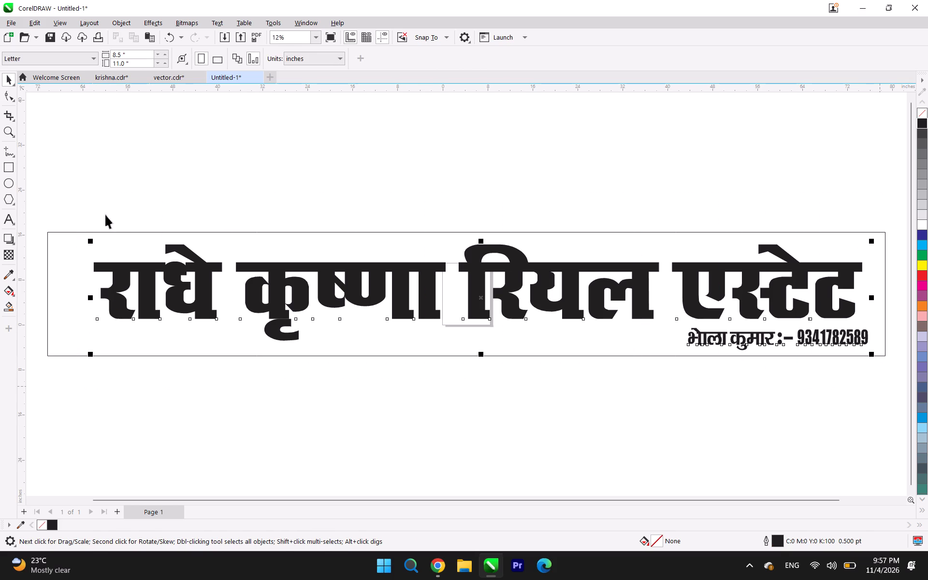
click(116, 22)
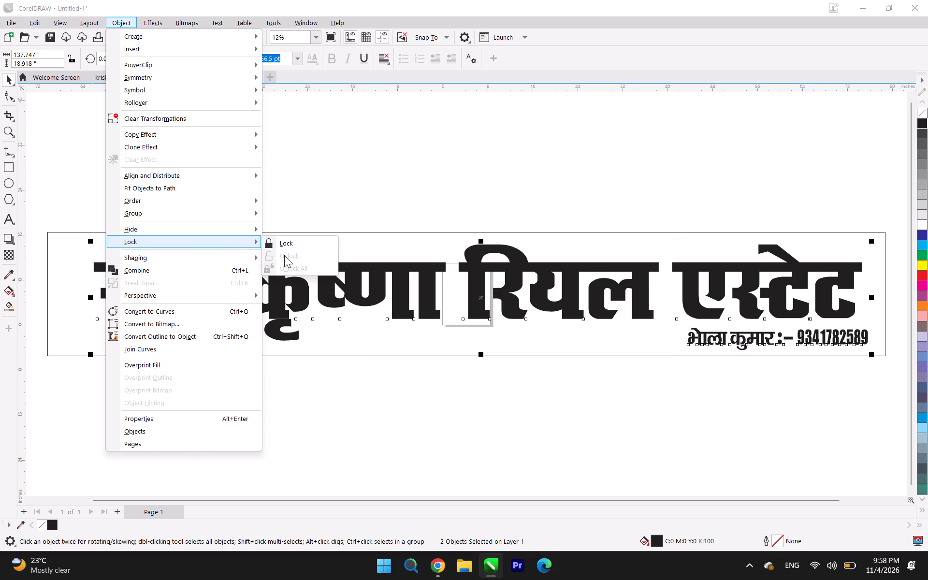
click(284, 255)
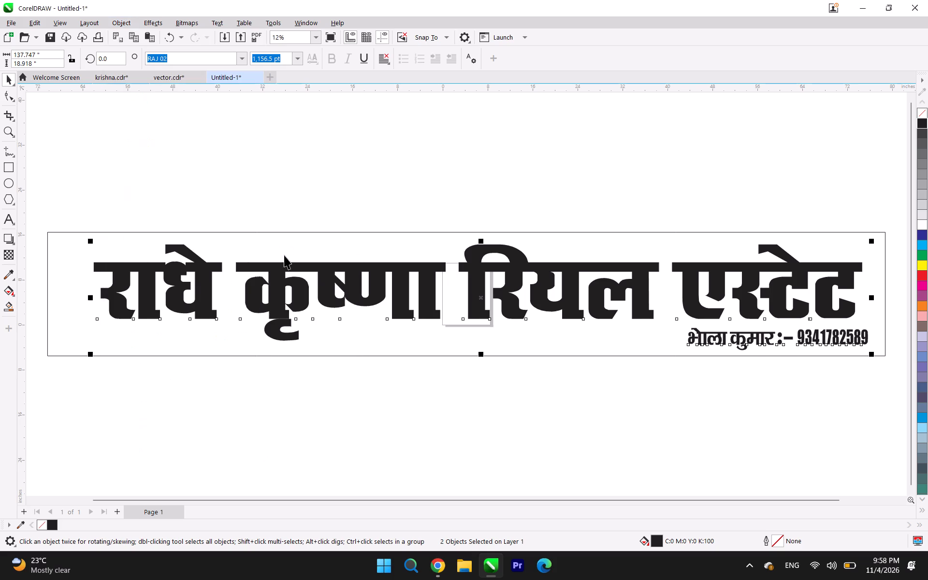
click(298, 166)
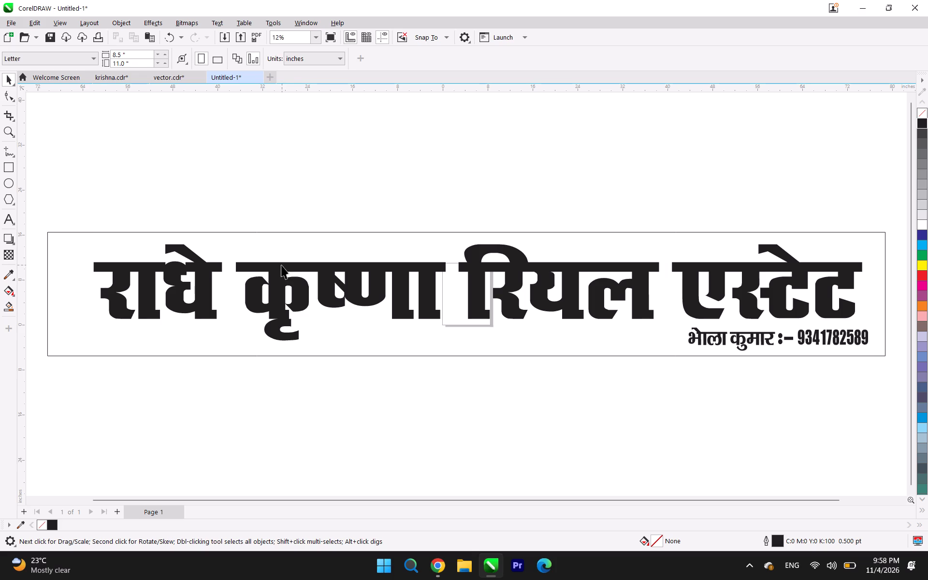
click(280, 263)
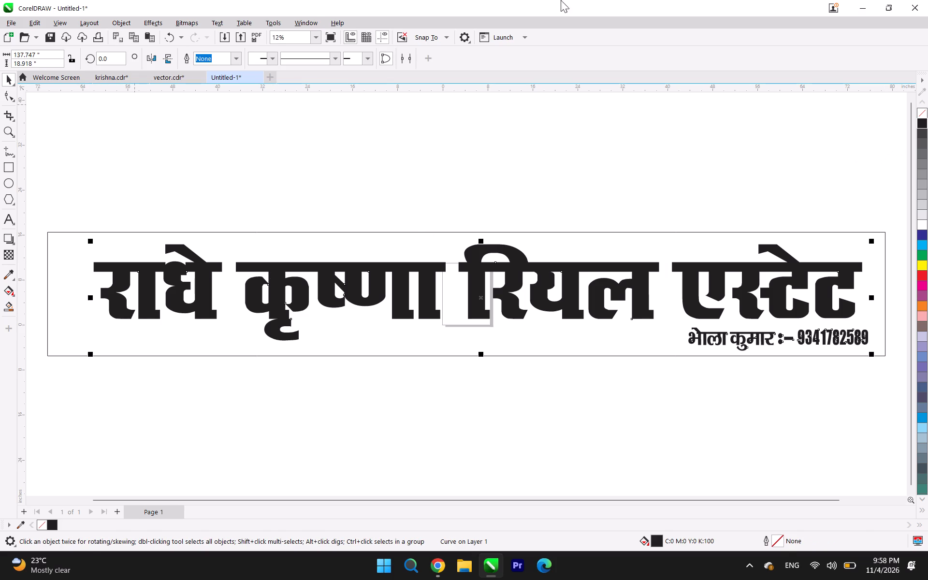
Remove the welded text's fill and give it a black 0.5 pt outline.
click(923, 114)
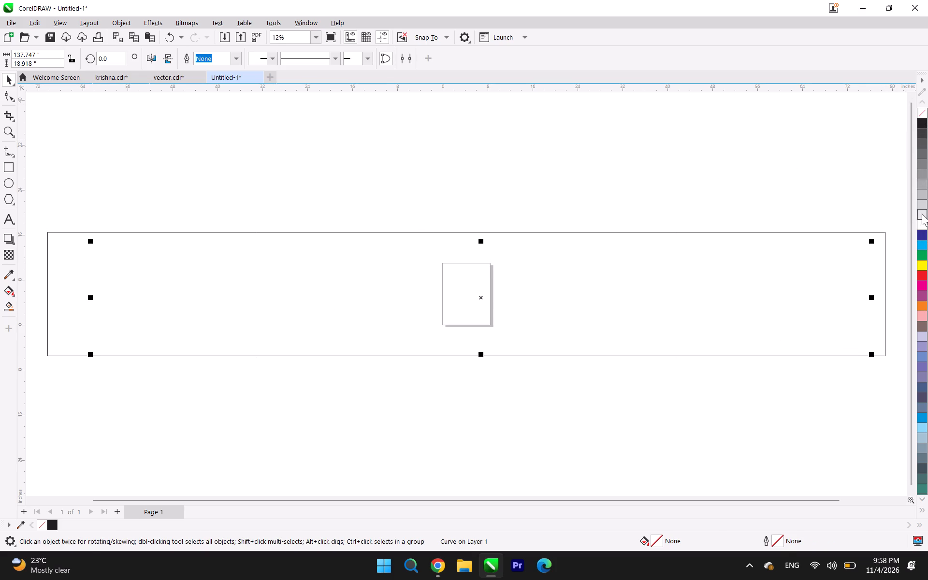
right_click(922, 214)
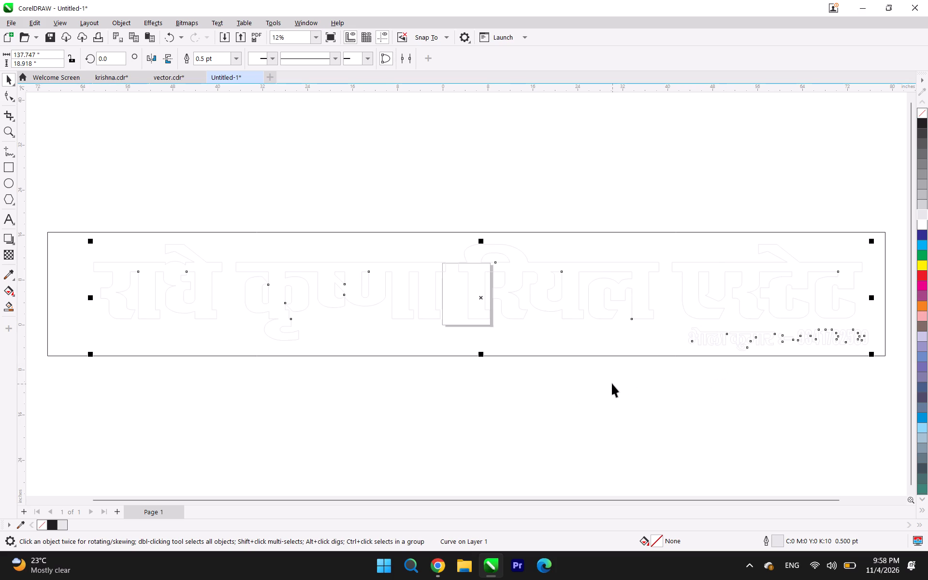
right_click(923, 123)
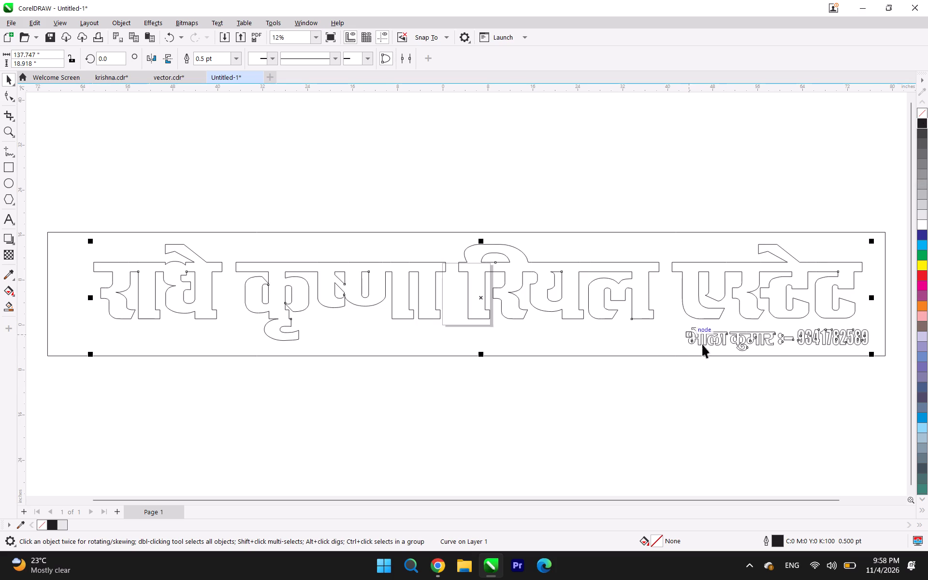
Examine the letter outlines of the small contact line up close, and return to the whole board.
scroll(715, 348, up, 6)
scroll(715, 348, down, 1)
scroll(715, 348, up, 1)
scroll(715, 348, down, 3)
scroll(715, 348, up, 1)
scroll(715, 348, down, 1)
scroll(715, 348, up, 2)
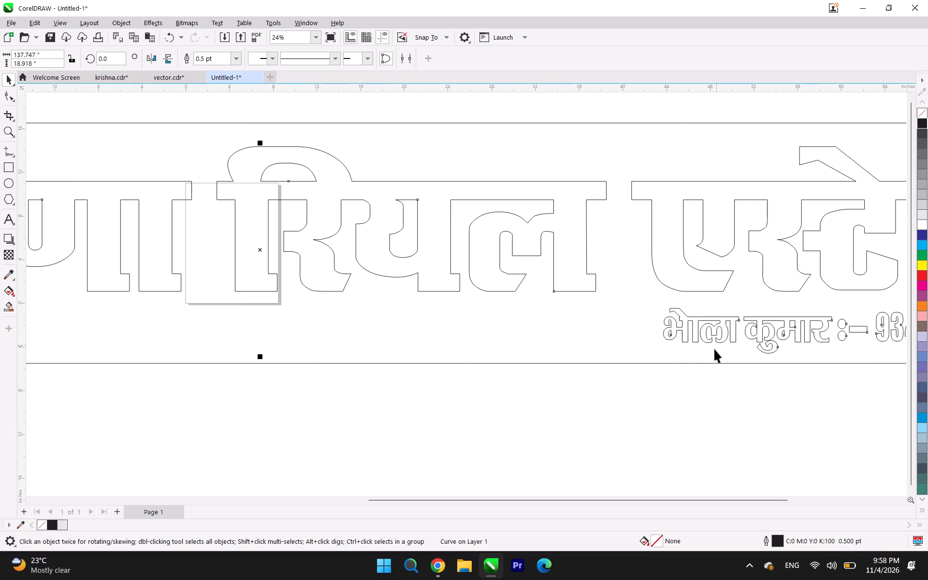
scroll(675, 350, down, 4)
scroll(675, 350, up, 1)
scroll(675, 350, down, 3)
scroll(675, 350, up, 5)
scroll(675, 350, down, 2)
scroll(675, 350, up, 1)
scroll(675, 350, down, 5)
scroll(675, 350, up, 2)
scroll(675, 350, down, 3)
scroll(675, 350, up, 3)
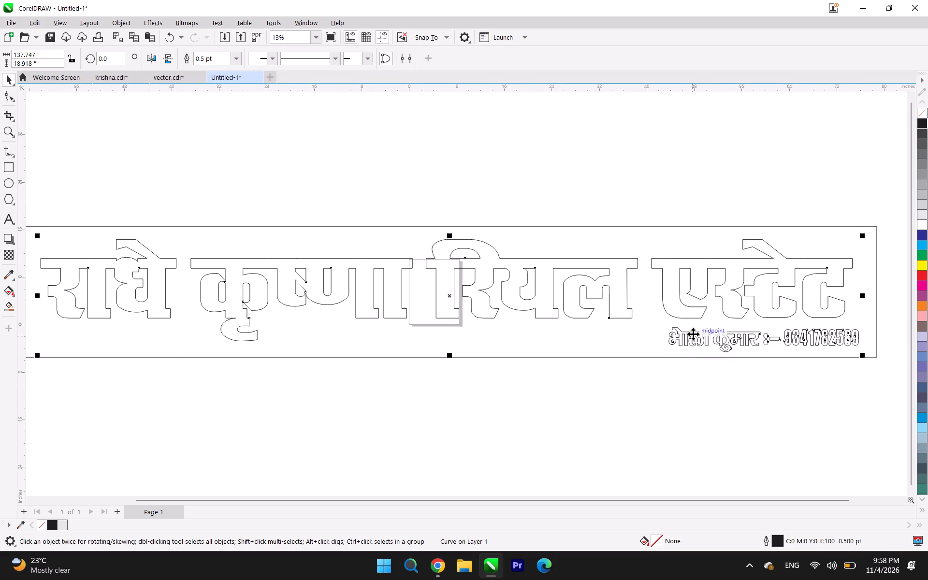
key(z)
drag(640, 382, 752, 307)
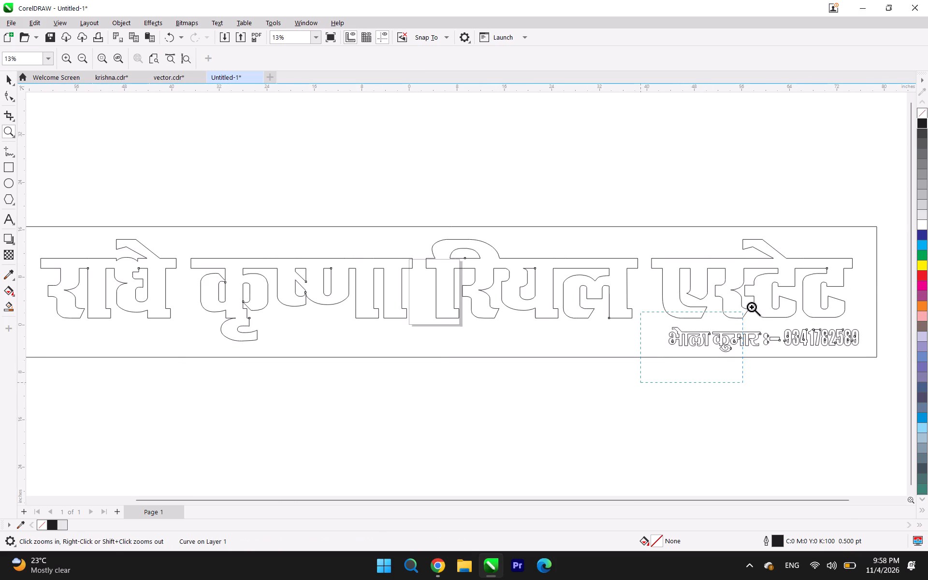
drag(752, 307, 765, 302)
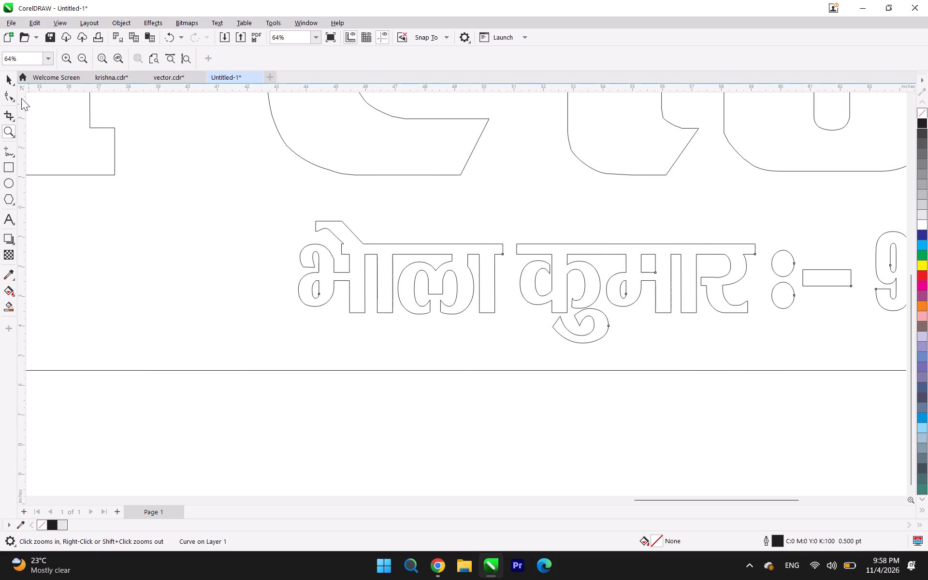
click(11, 83)
key(F4)
click(472, 189)
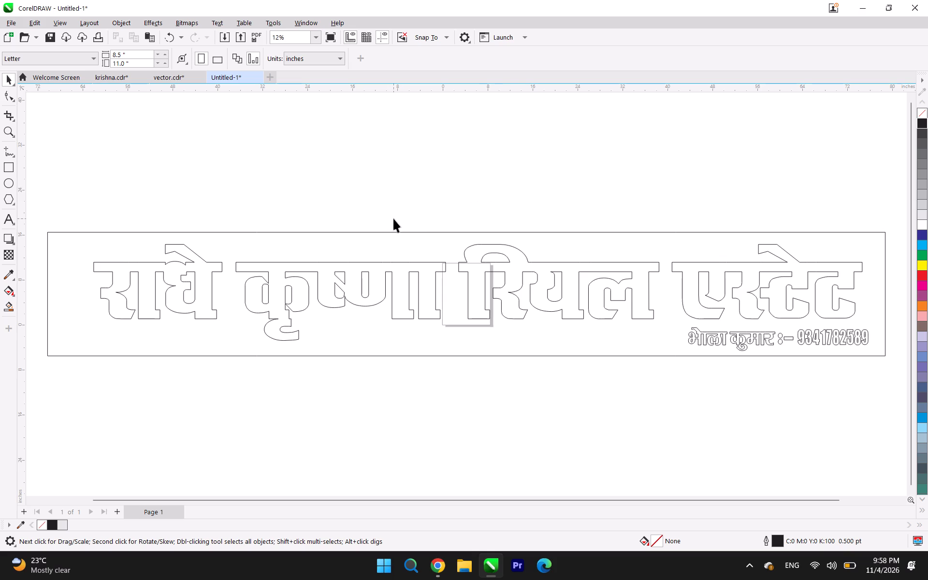
Save the outlined board to the Desktop as CUTTING FILE in PLT - HPGL Plotter File format, accepting the HPGL export settings.
key(ctrl+s)
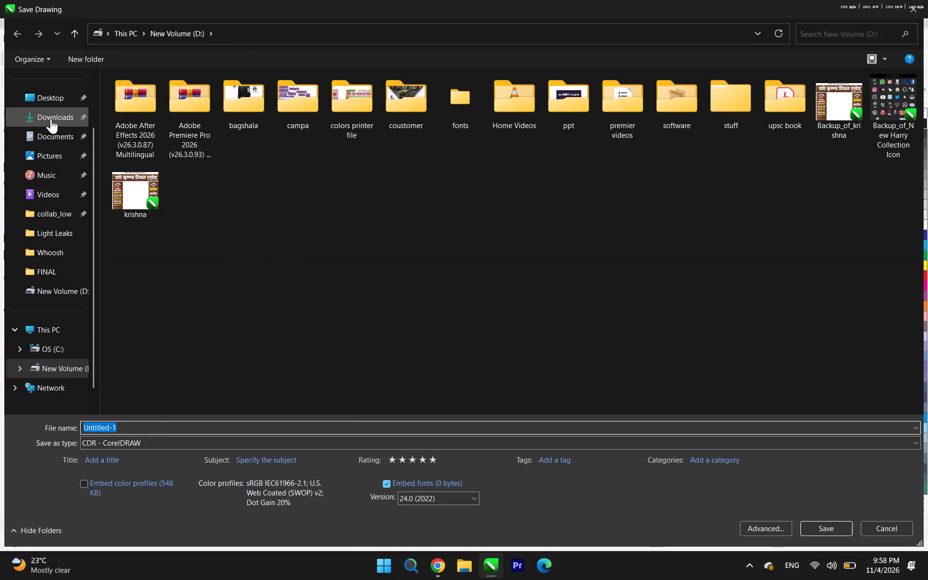
click(50, 101)
click(134, 424)
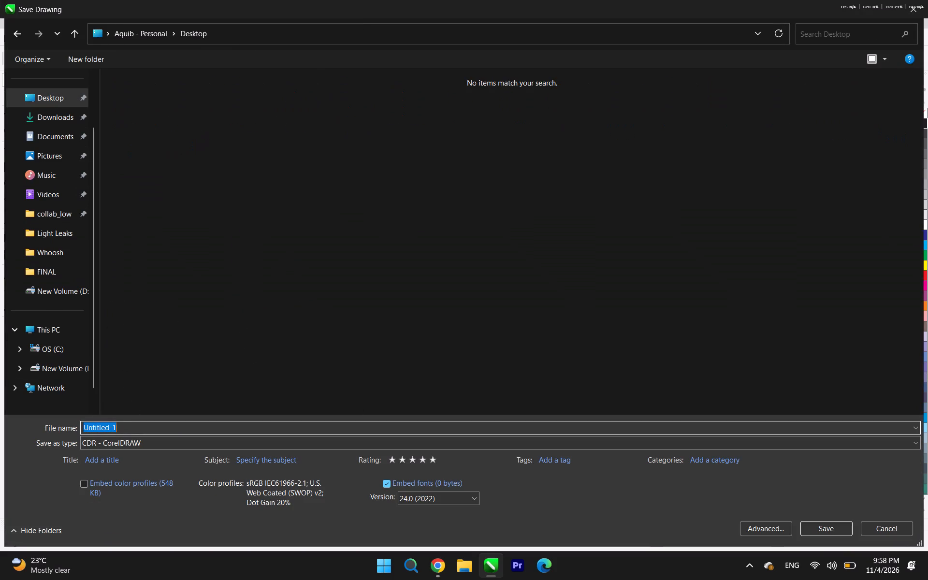
key(c)
text(UTTING GILE)
key(space)
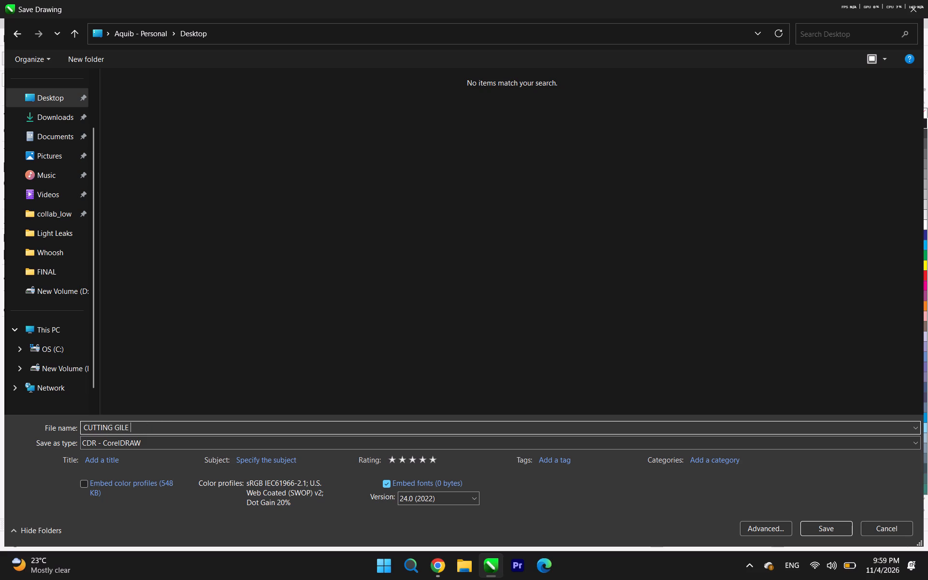
click(119, 428)
key(BackSpace)
key(f)
click(194, 443)
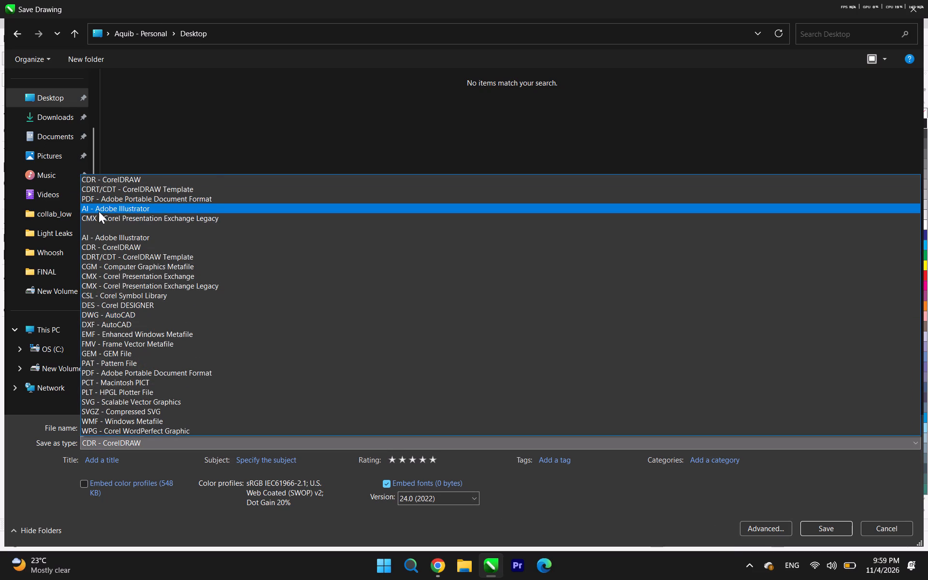
text(PLT)
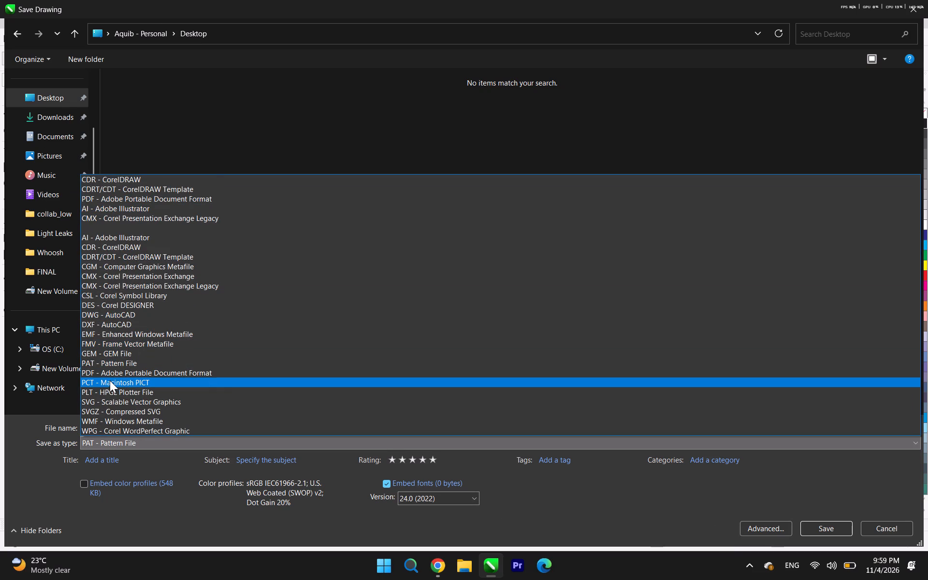
click(109, 391)
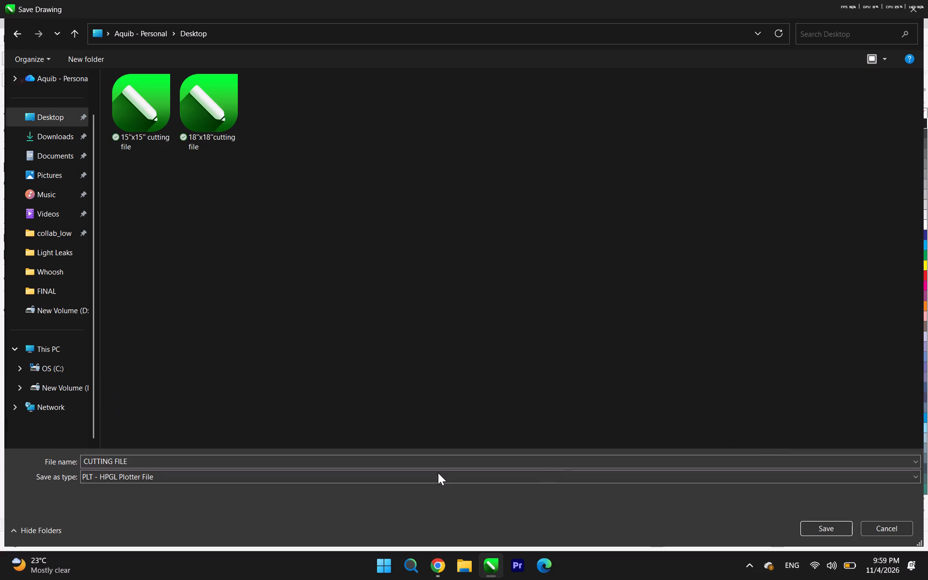
click(812, 529)
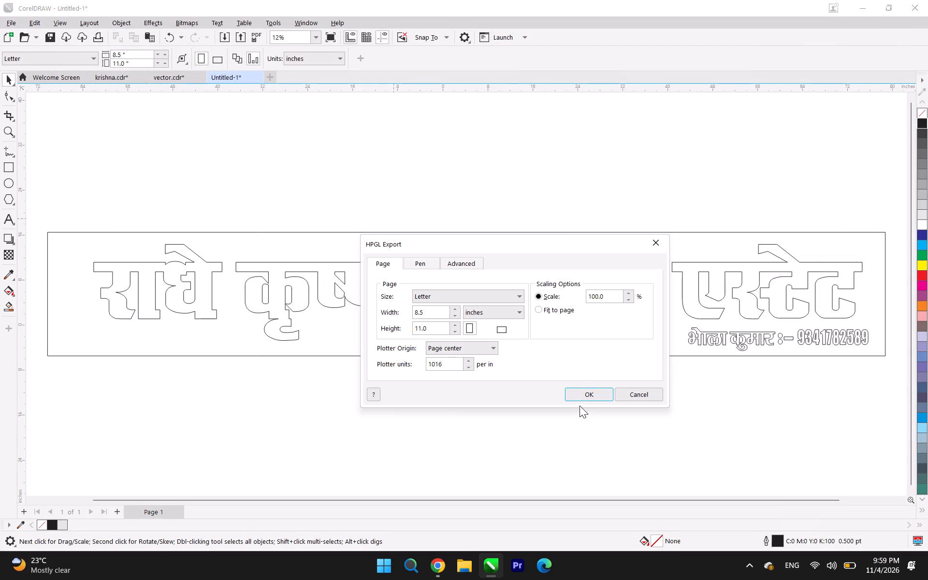
click(584, 399)
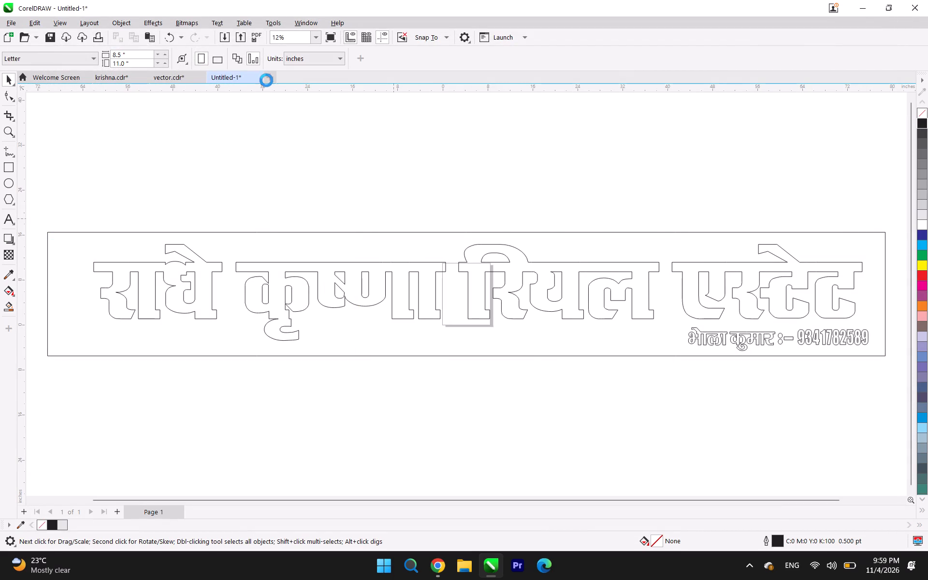
Create another new document, Untitled-2, with the default 8.5 x 11 inch CMYK settings.
click(269, 77)
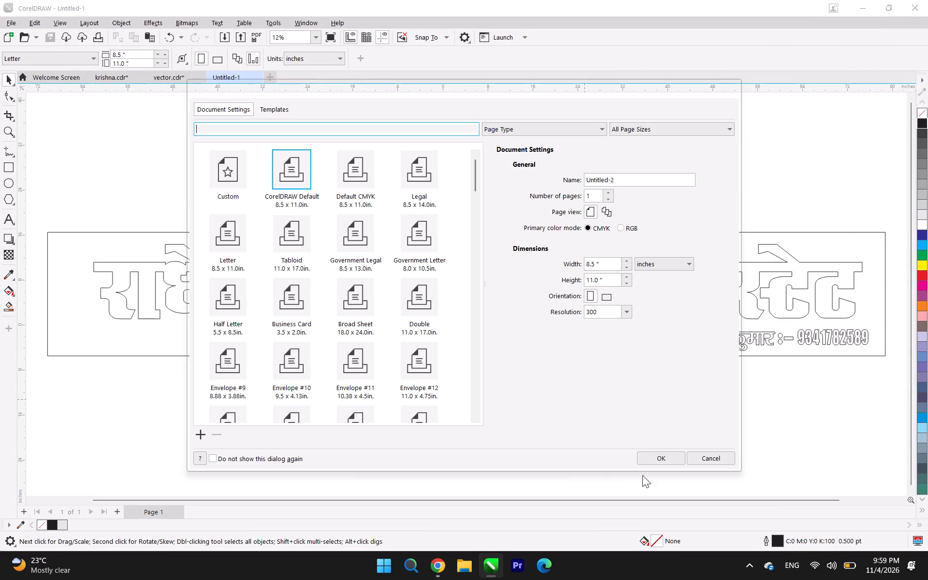
click(654, 455)
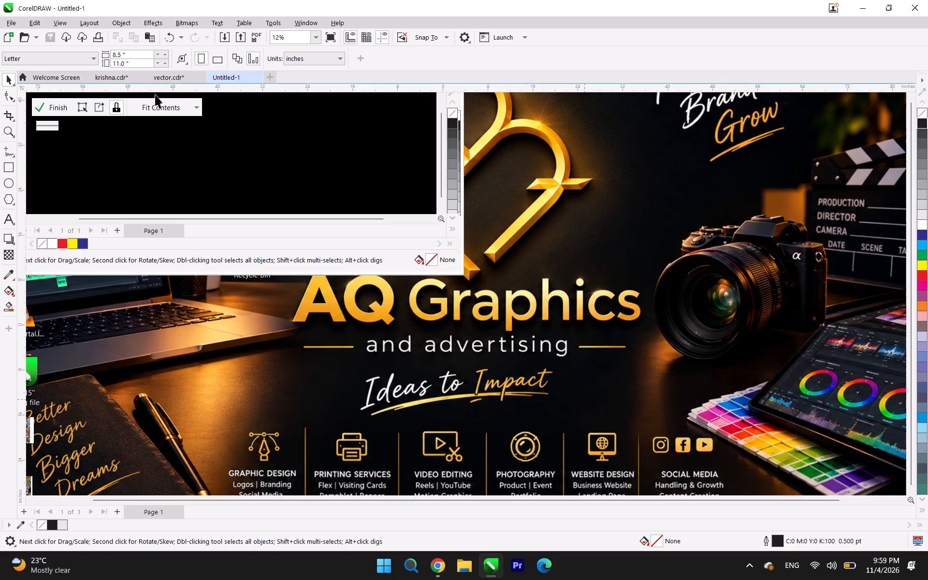
Copy both 32 x 90 inch side boards with all their artwork from krishna.cdr and paste them into Untitled-2.
click(115, 78)
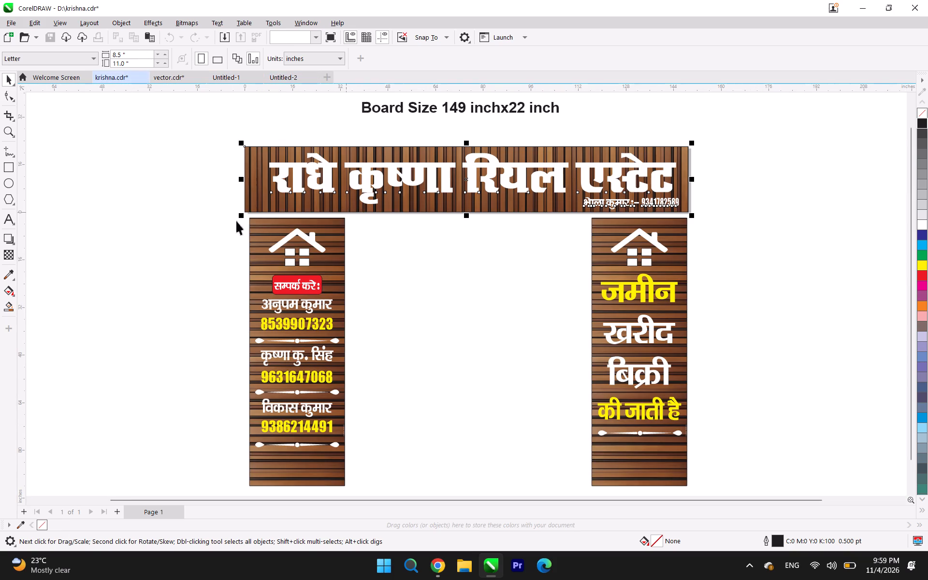
click(217, 213)
drag(215, 200, 386, 510)
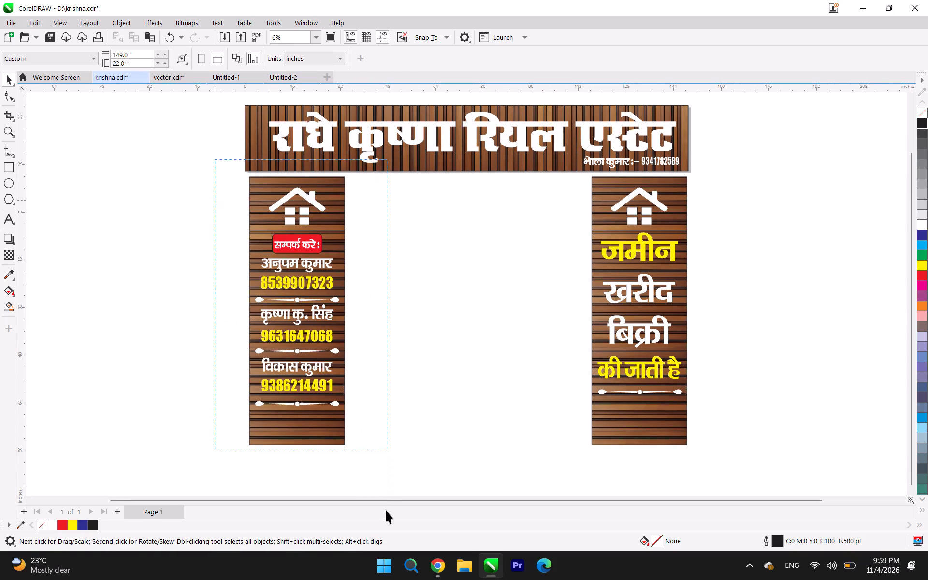
drag(386, 510, 716, 468)
click(716, 468)
drag(212, 150, 213, 150)
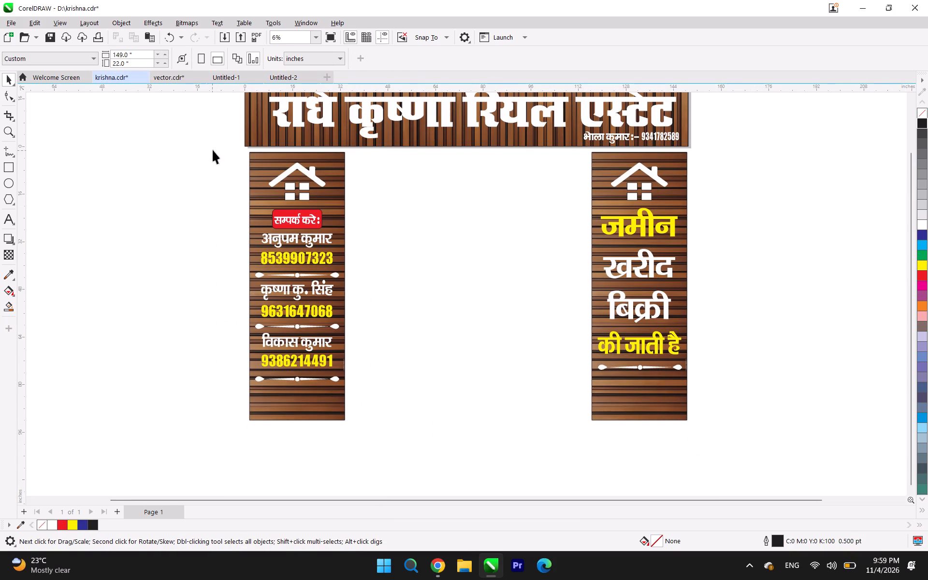
drag(213, 150, 763, 442)
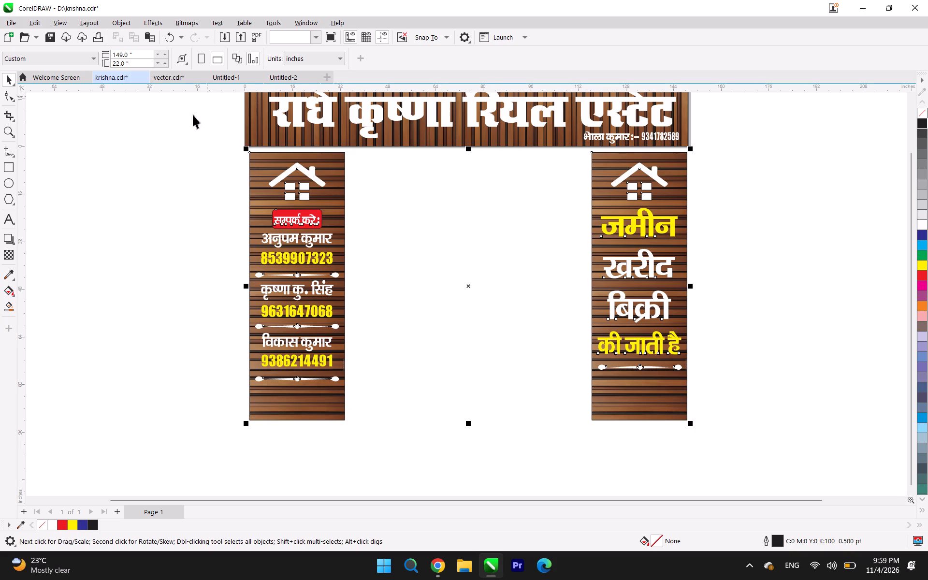
click(183, 132)
drag(183, 132, 684, 441)
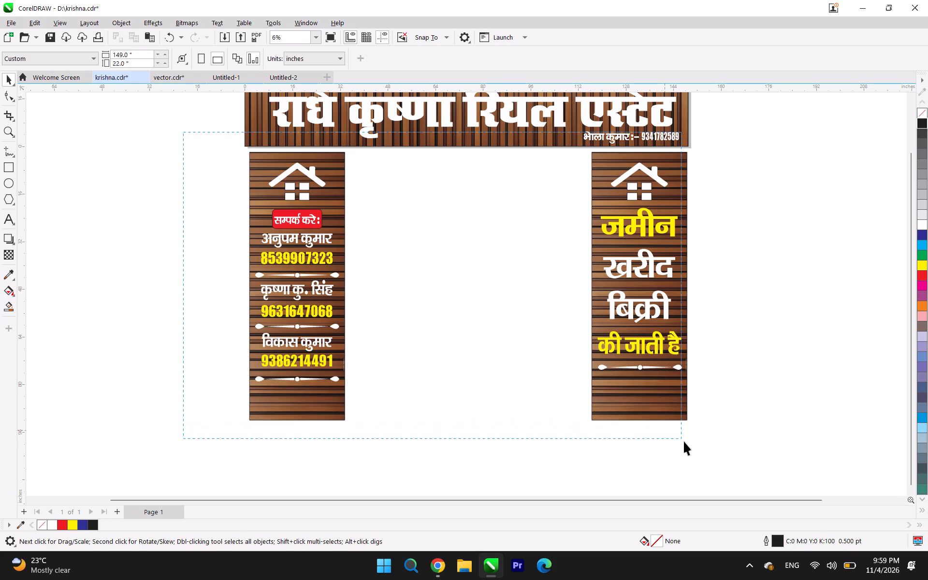
drag(684, 441, 710, 455)
click(710, 455)
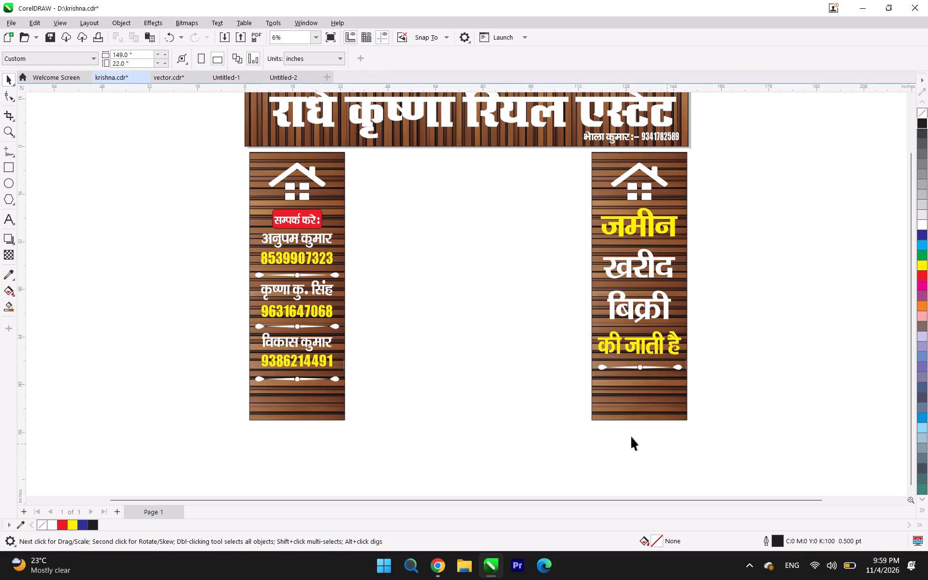
drag(188, 135, 827, 470)
click(827, 470)
key(F4)
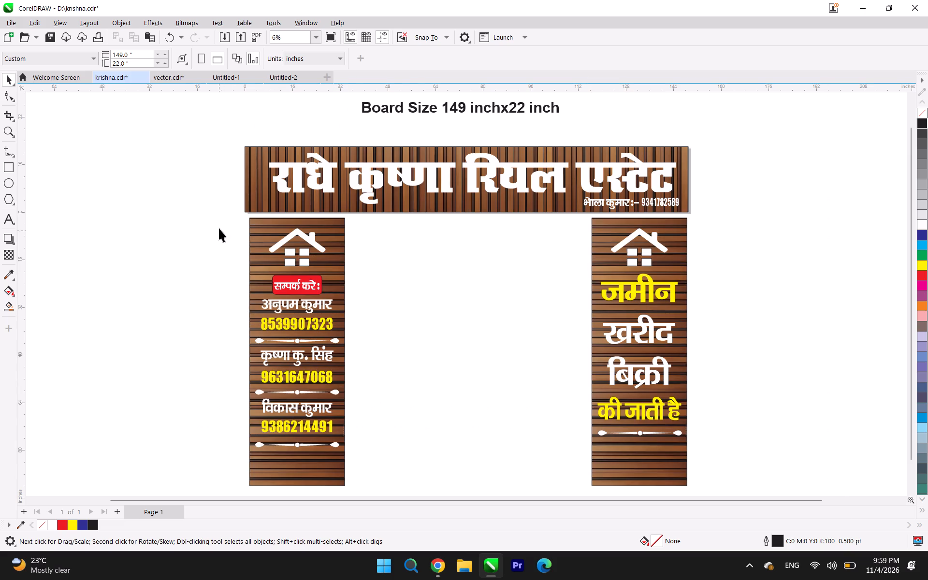
drag(219, 207, 741, 519)
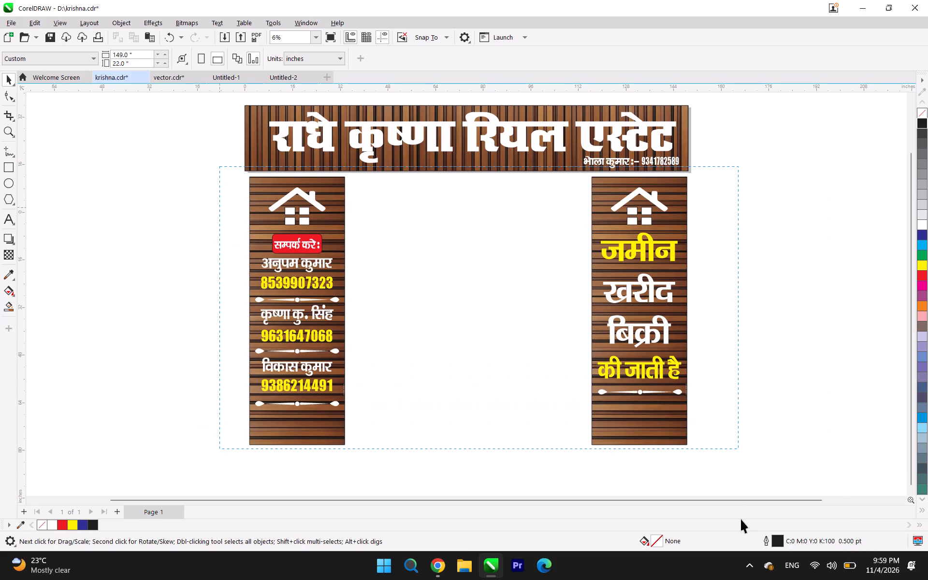
drag(741, 519, 724, 464)
click(724, 464)
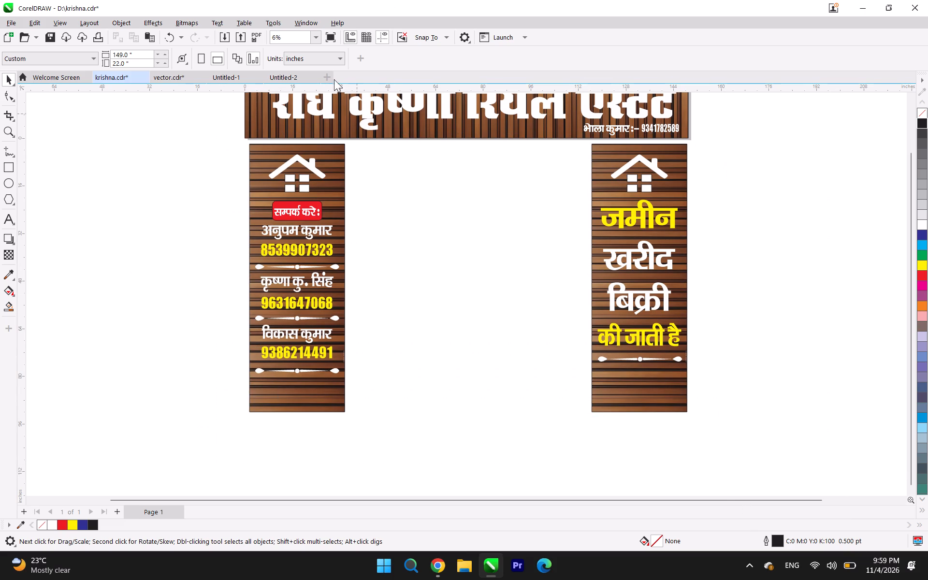
drag(232, 131, 561, 351)
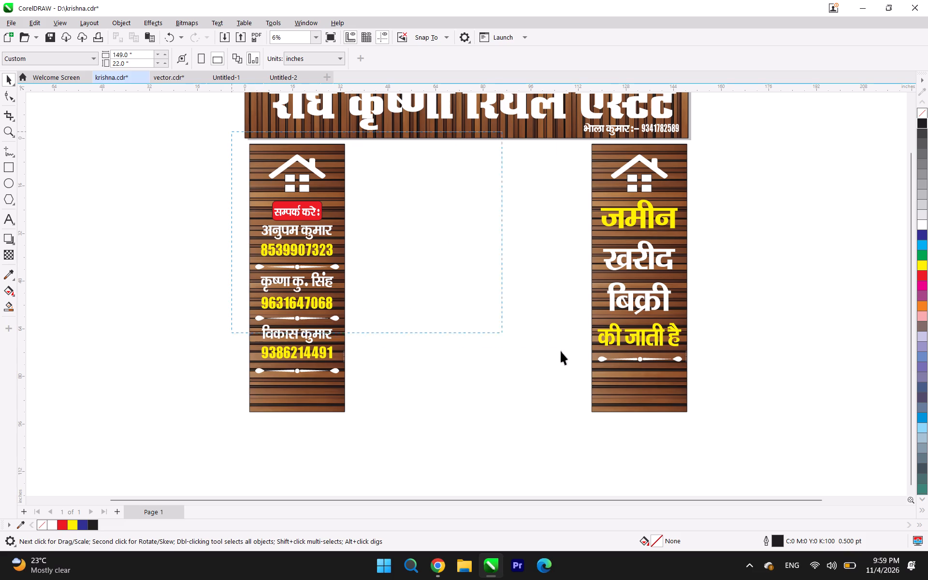
drag(561, 351, 726, 442)
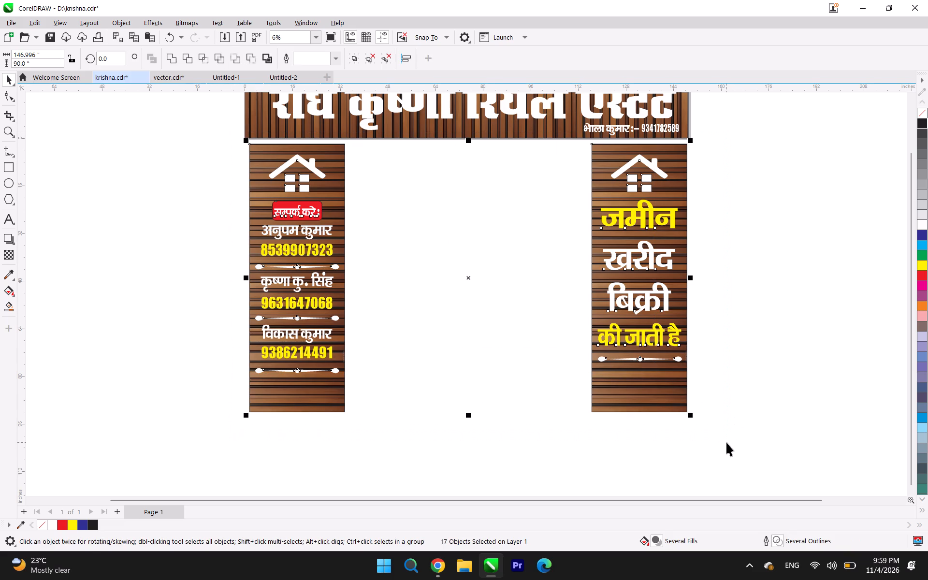
key(ctrl+c)
click(293, 79)
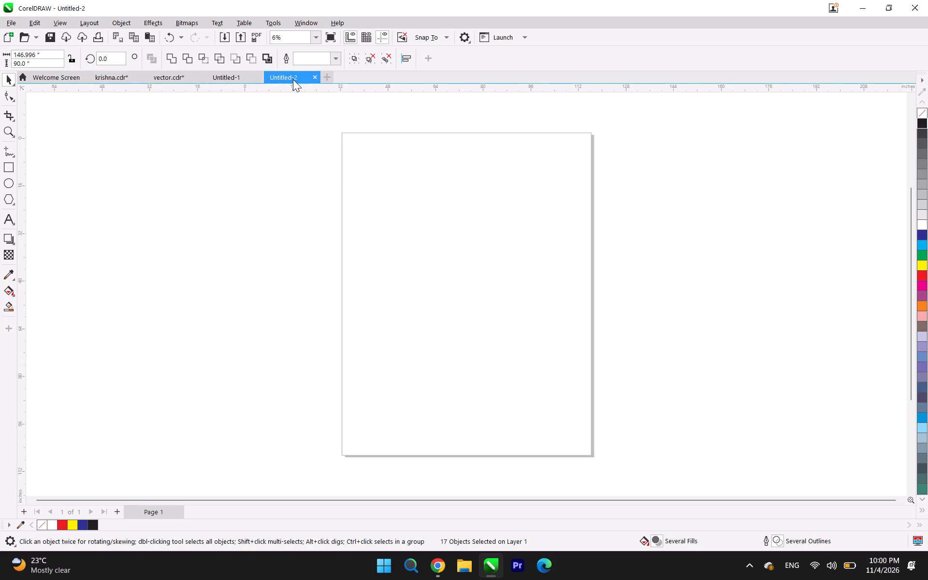
key(ctrl+v)
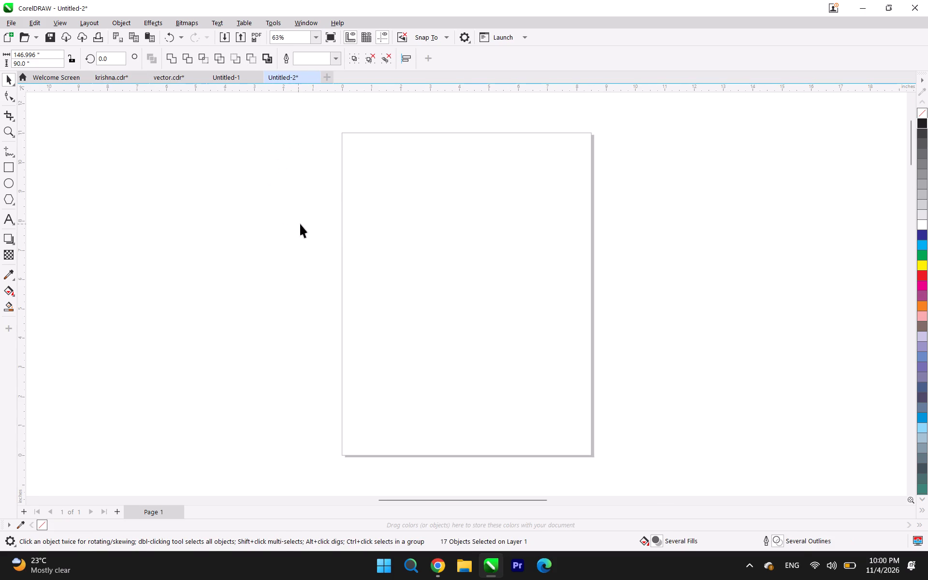
key(F4)
click(387, 217)
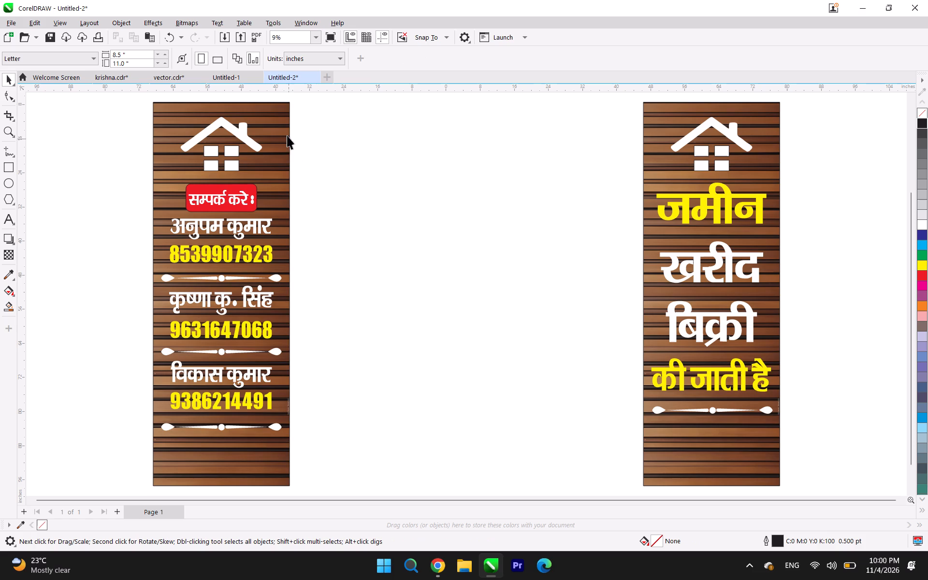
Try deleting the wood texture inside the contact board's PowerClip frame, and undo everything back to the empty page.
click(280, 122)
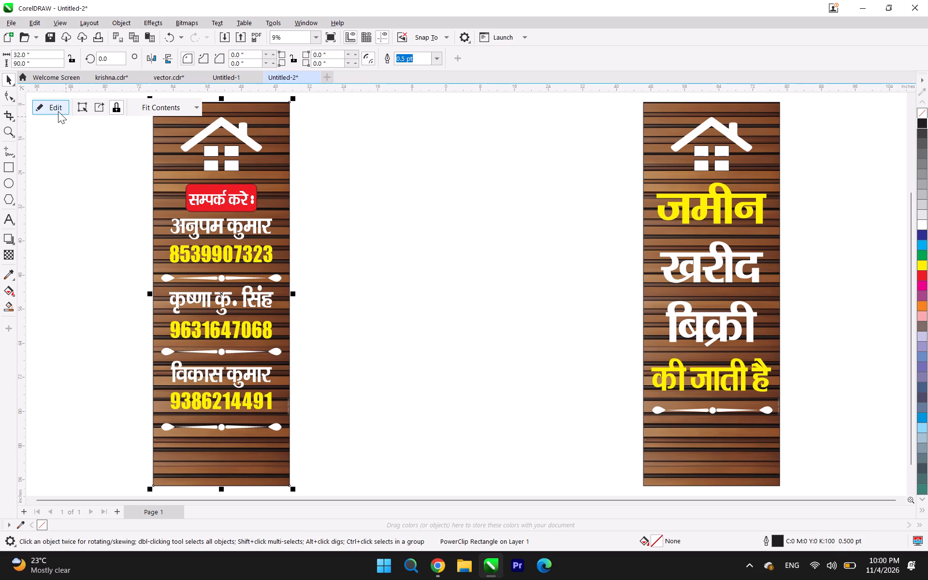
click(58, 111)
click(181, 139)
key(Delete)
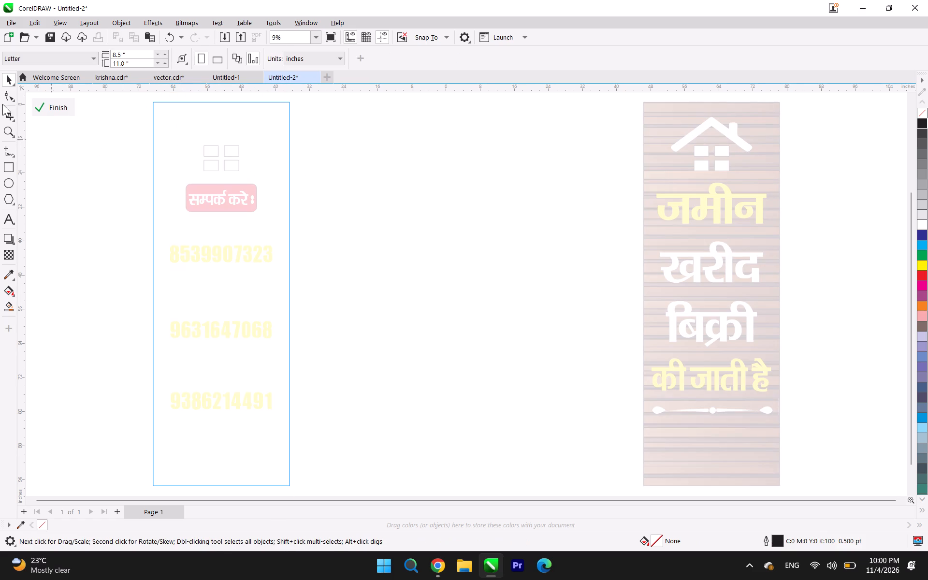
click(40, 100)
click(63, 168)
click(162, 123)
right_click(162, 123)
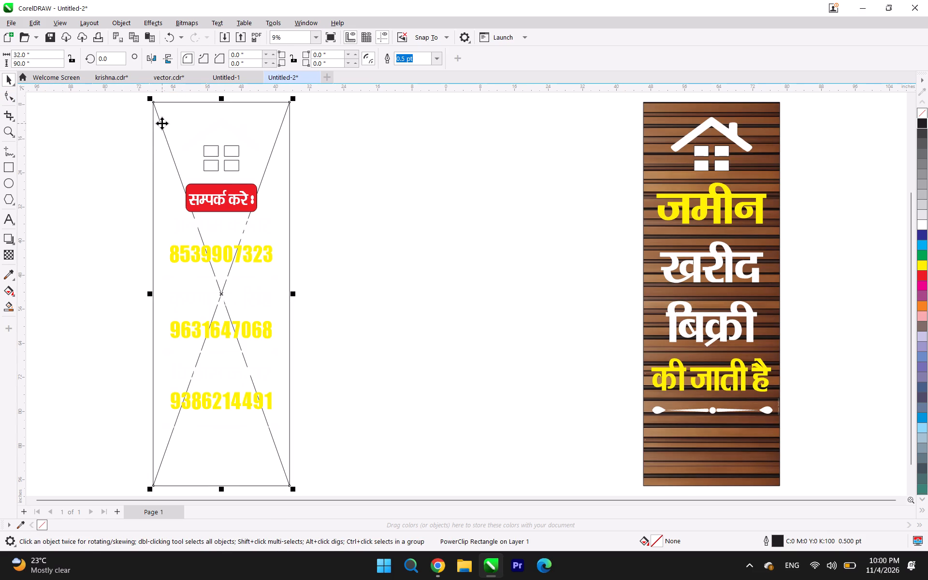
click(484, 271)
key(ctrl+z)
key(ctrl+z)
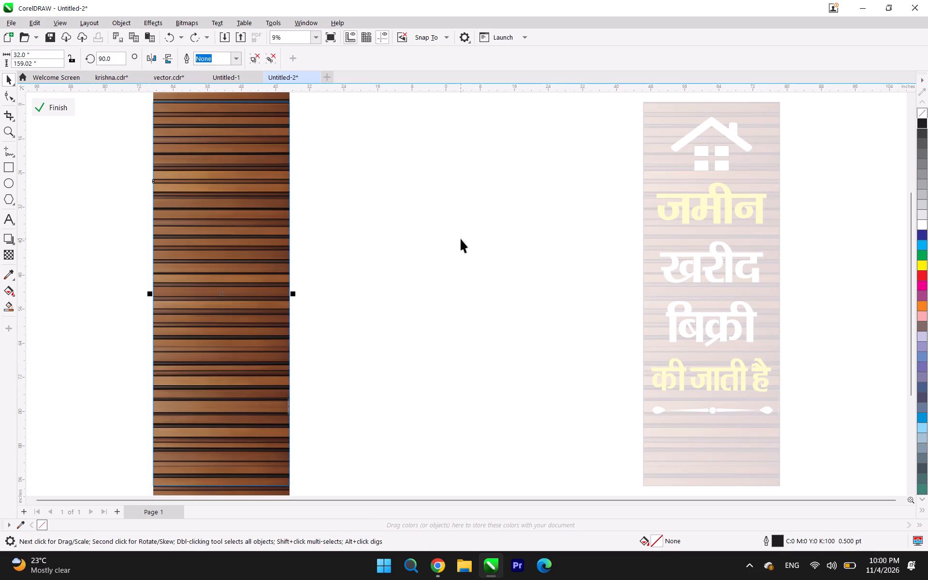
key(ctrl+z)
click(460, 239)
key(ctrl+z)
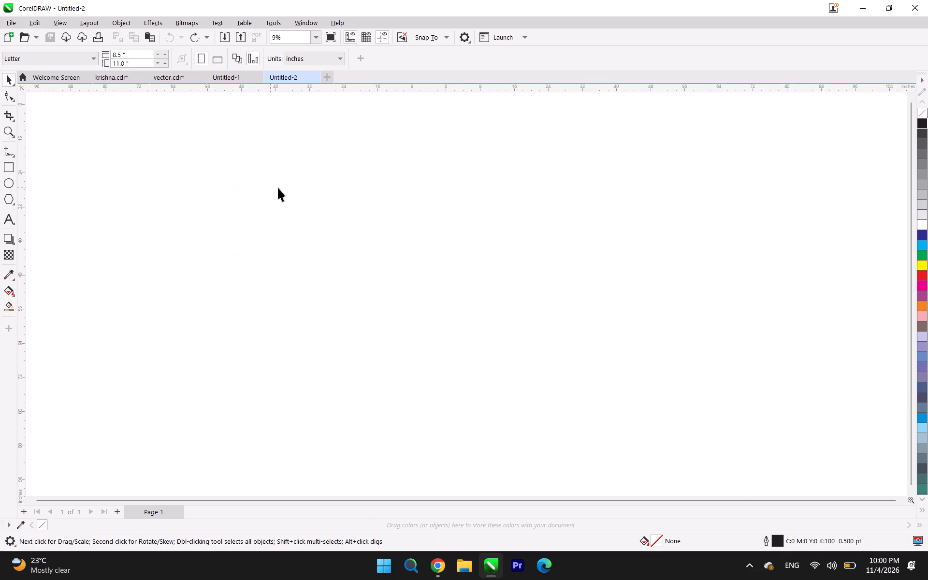
Paste the two copied side boards into Untitled-2 again.
key(F4)
key(ctrl+v)
click(413, 230)
Fill the contact board's house icon and its three name-and-number groups with black.
click(240, 135)
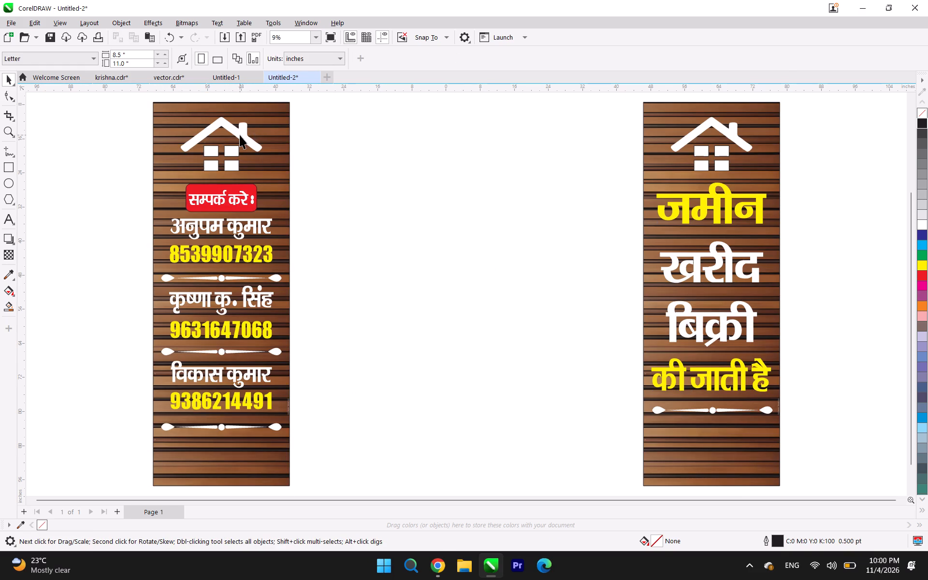
click(921, 121)
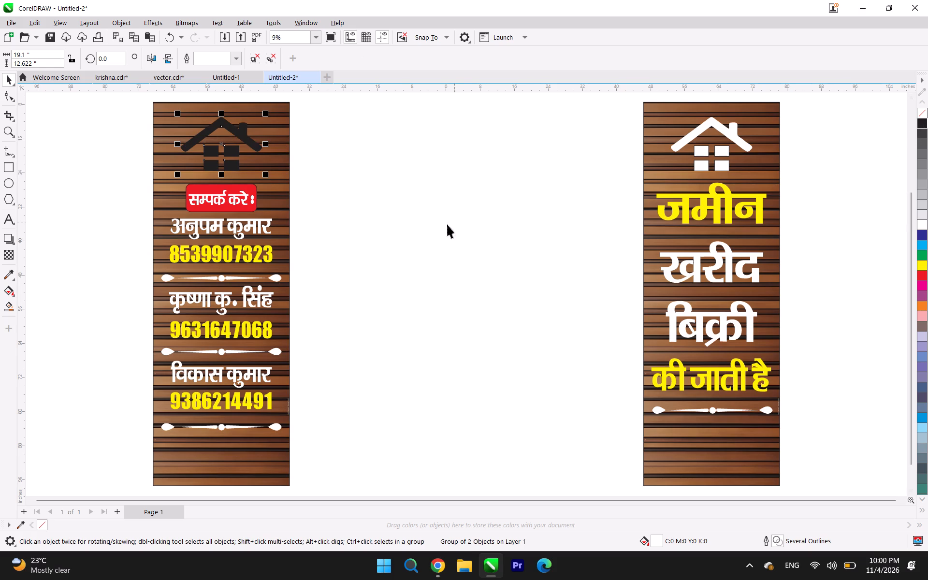
click(229, 232)
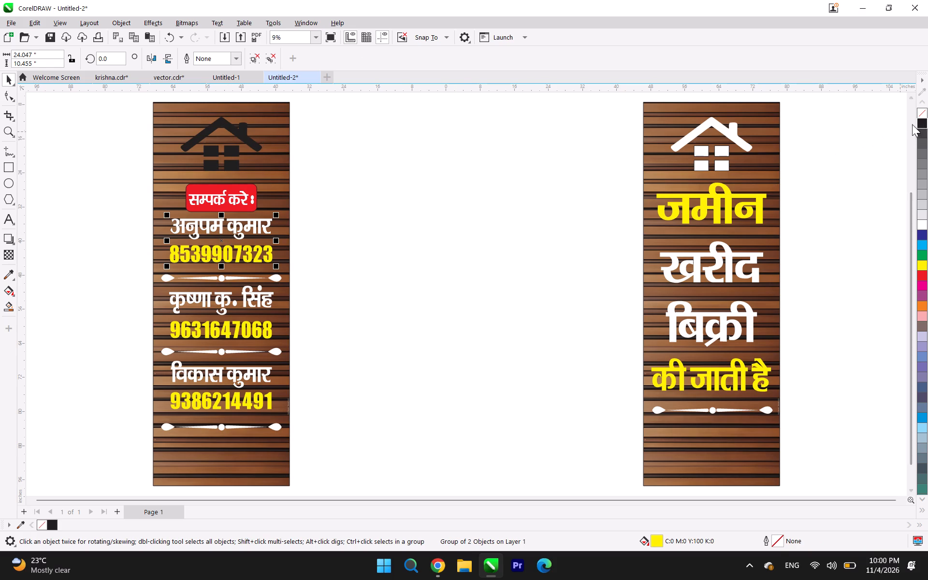
click(923, 126)
click(227, 298)
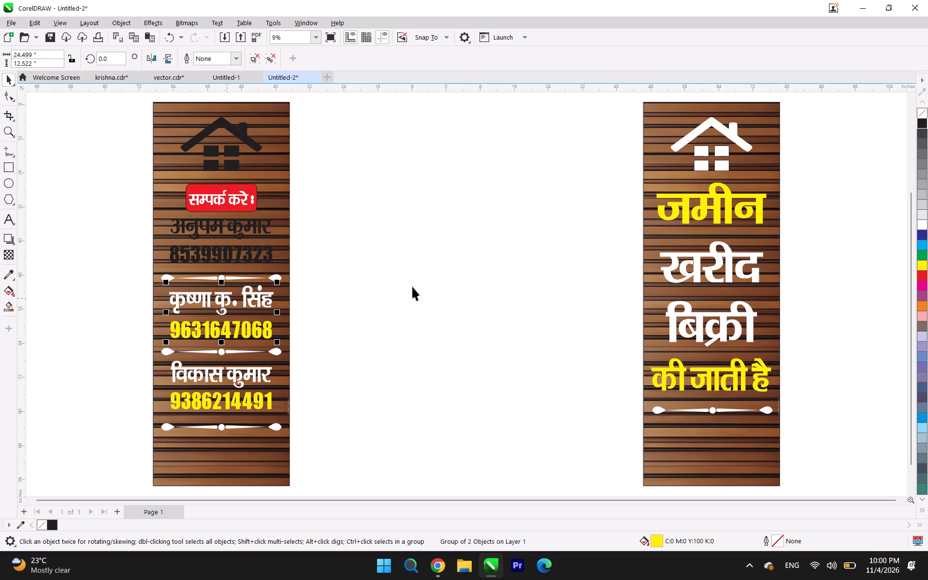
click(922, 124)
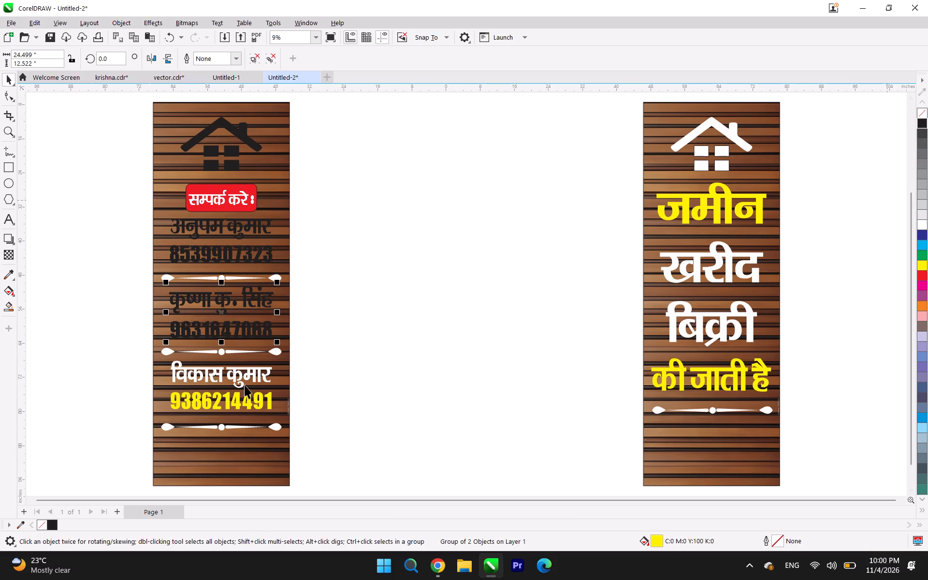
click(241, 373)
click(919, 123)
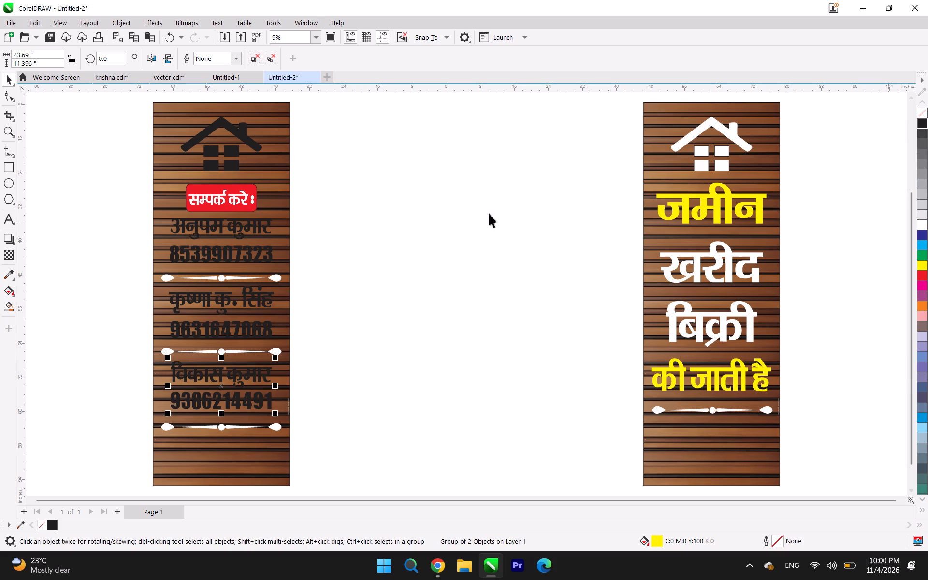
Fill the सम्पर्क करे: text on the contact board's red label with black.
click(356, 196)
double_click(251, 190)
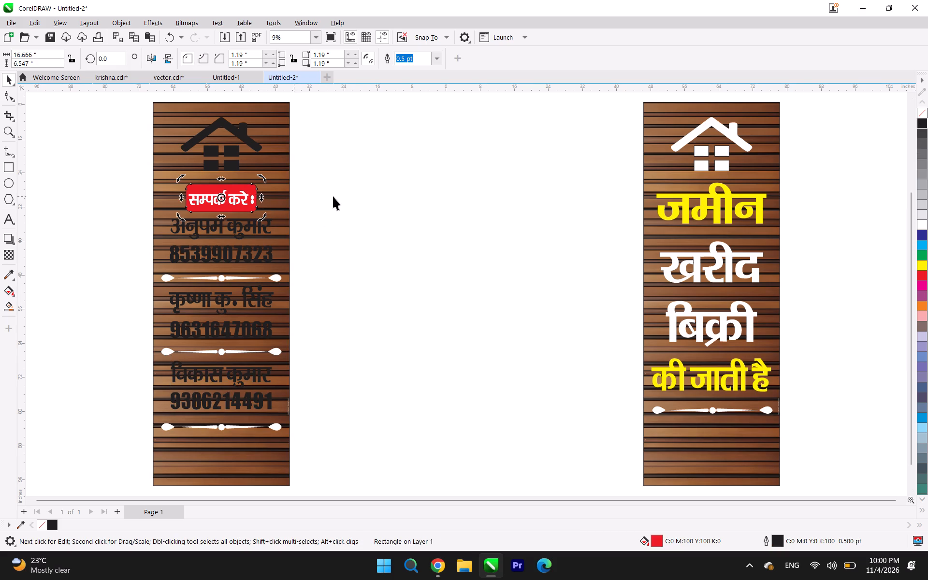
click(340, 195)
double_click(245, 196)
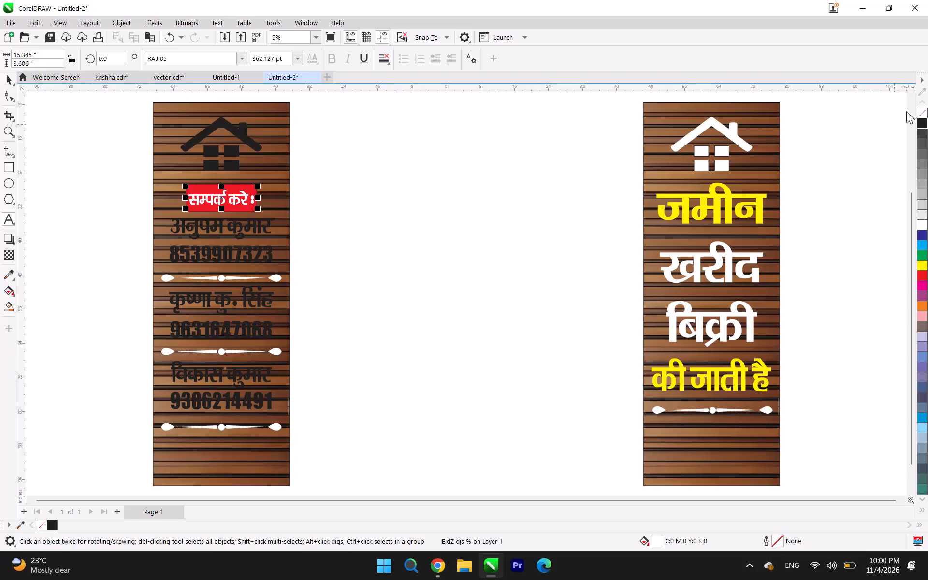
double_click(6, 74)
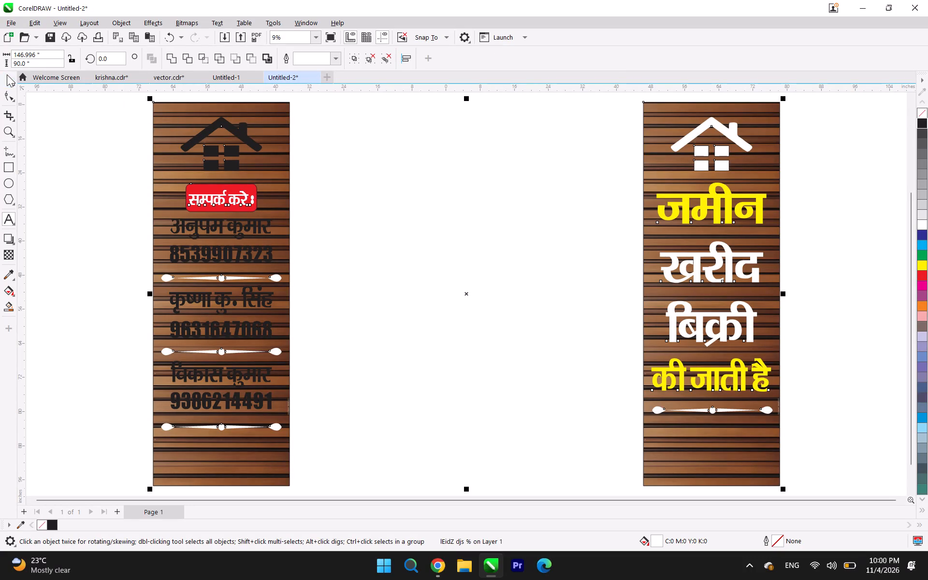
click(531, 191)
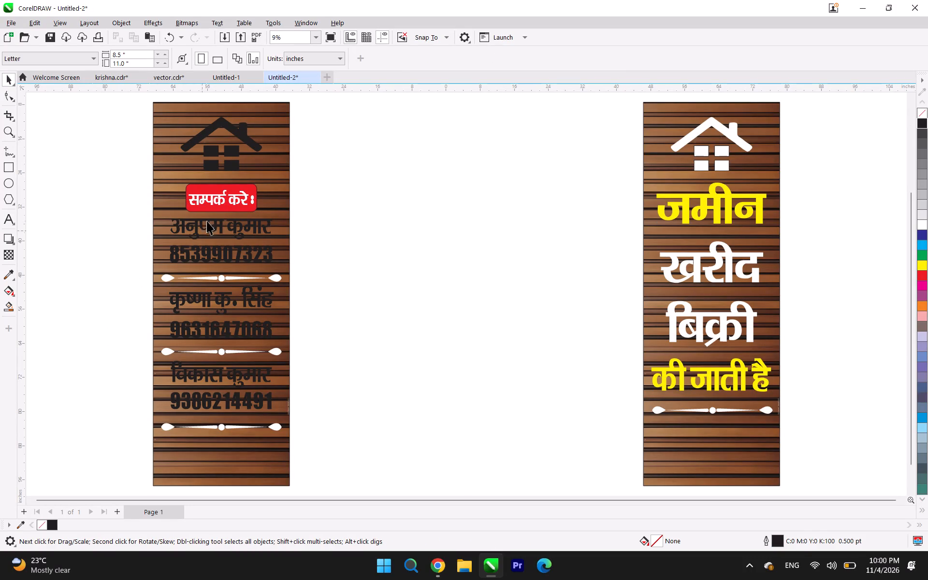
click(219, 195)
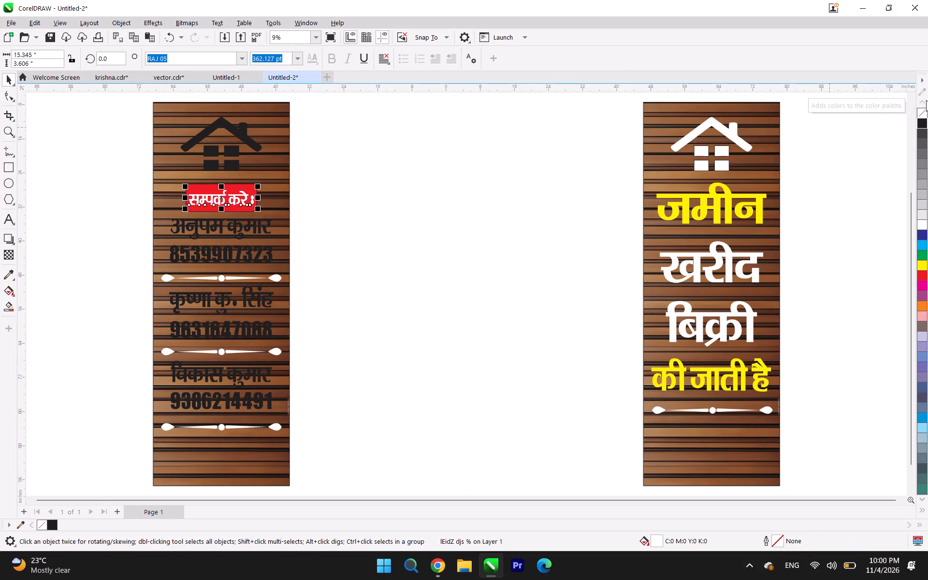
click(926, 123)
click(486, 170)
drag(486, 169, 508, 186)
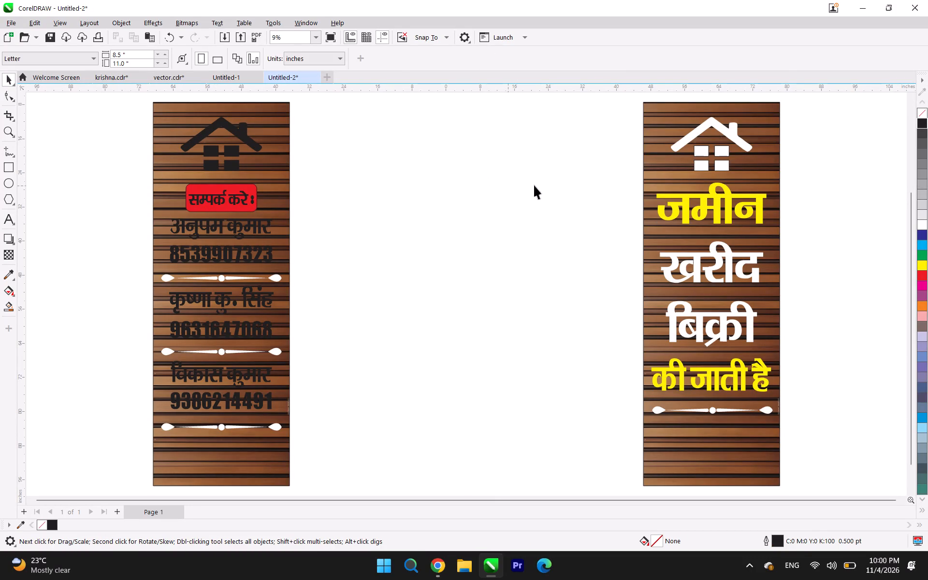
Fill the जमीन खरीद बिक्री board's house icon, four text lines and ornamental divider with black.
click(722, 123)
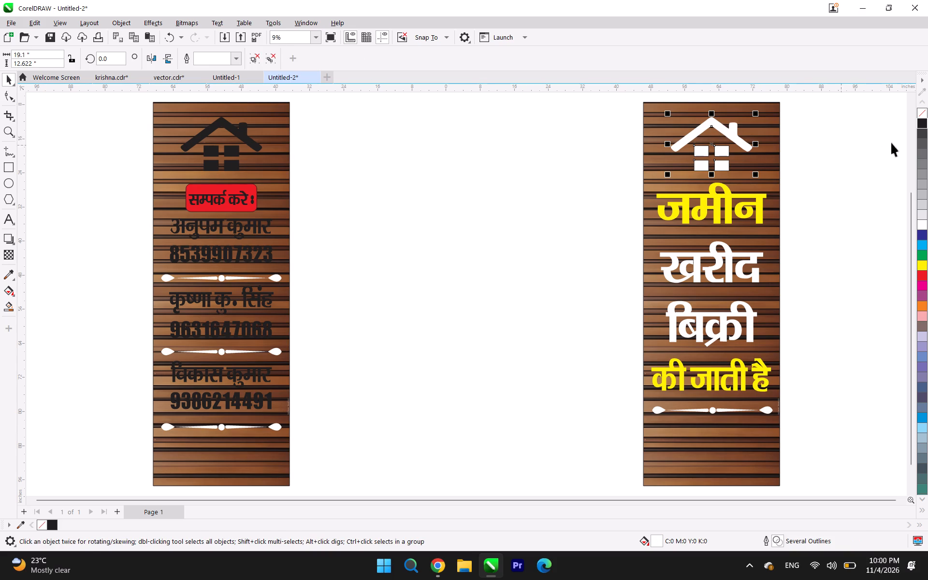
click(922, 125)
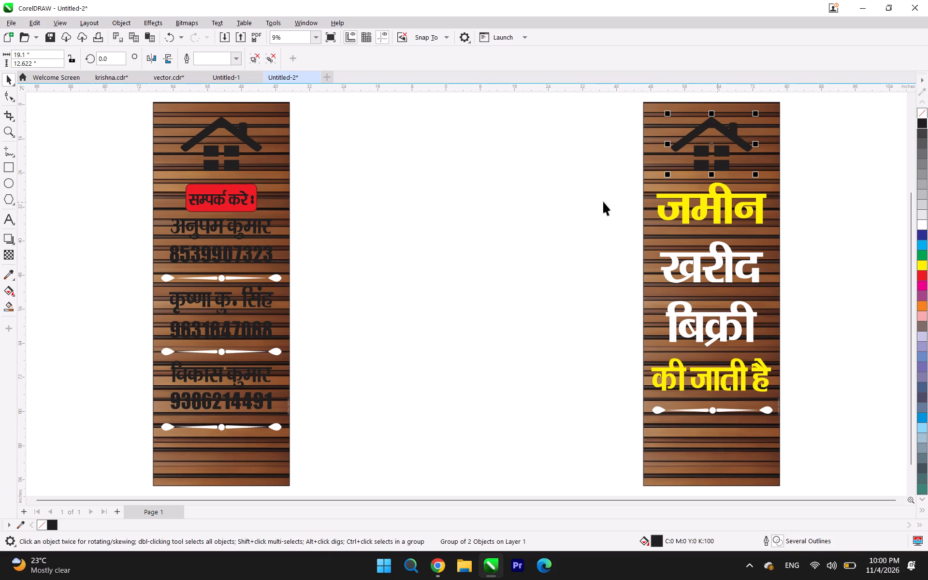
drag(592, 181, 843, 441)
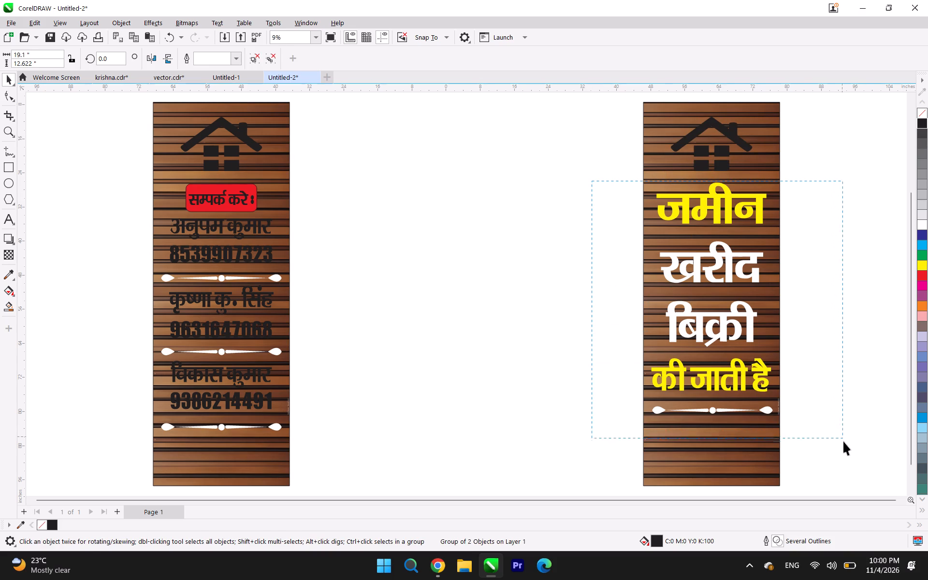
drag(843, 441, 846, 448)
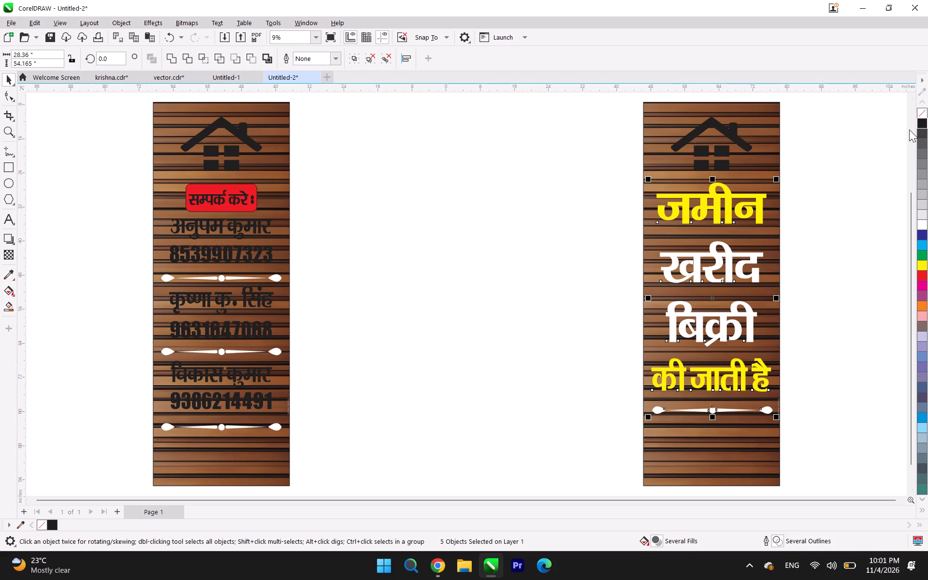
click(924, 124)
click(602, 207)
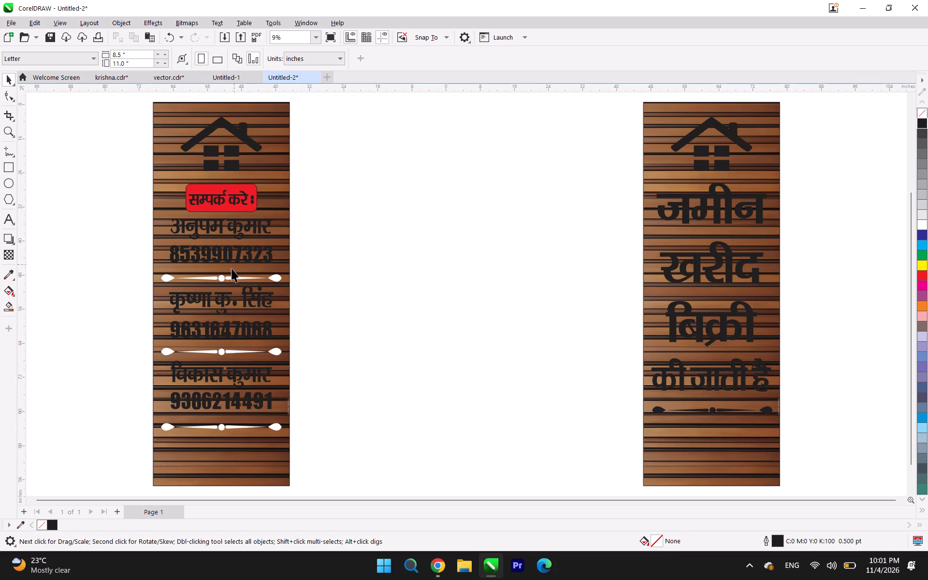
Fill the upper two ornamental dividers on the contact board with black.
click(224, 280)
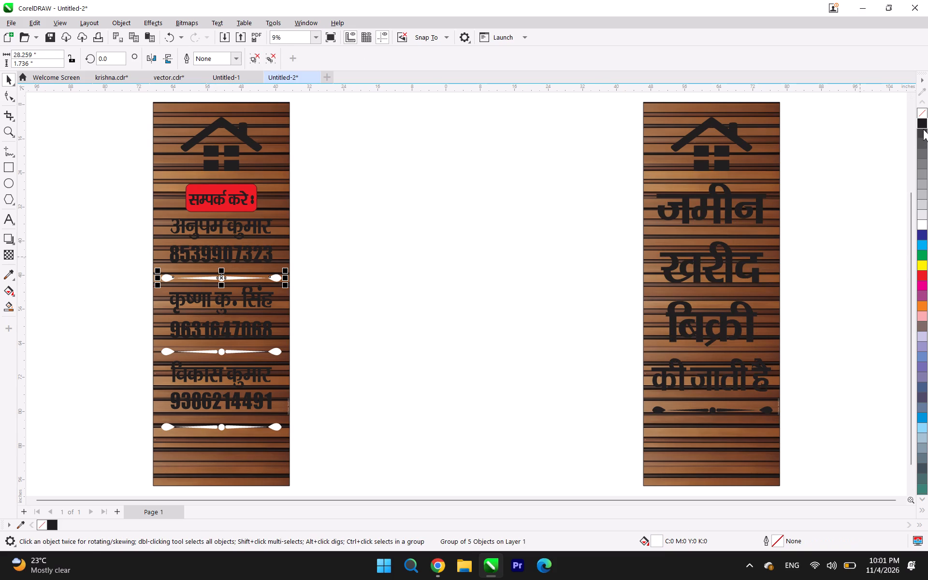
click(922, 126)
click(277, 352)
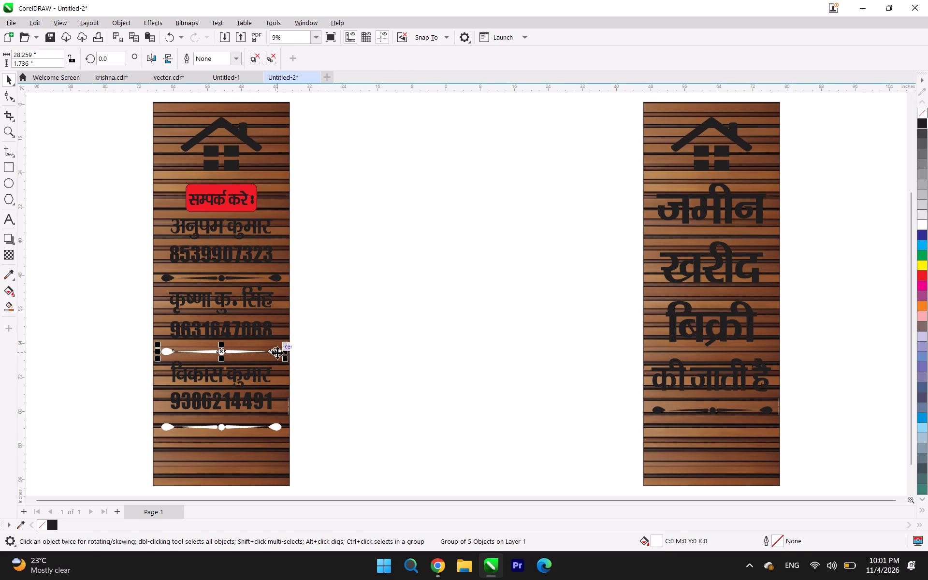
click(923, 124)
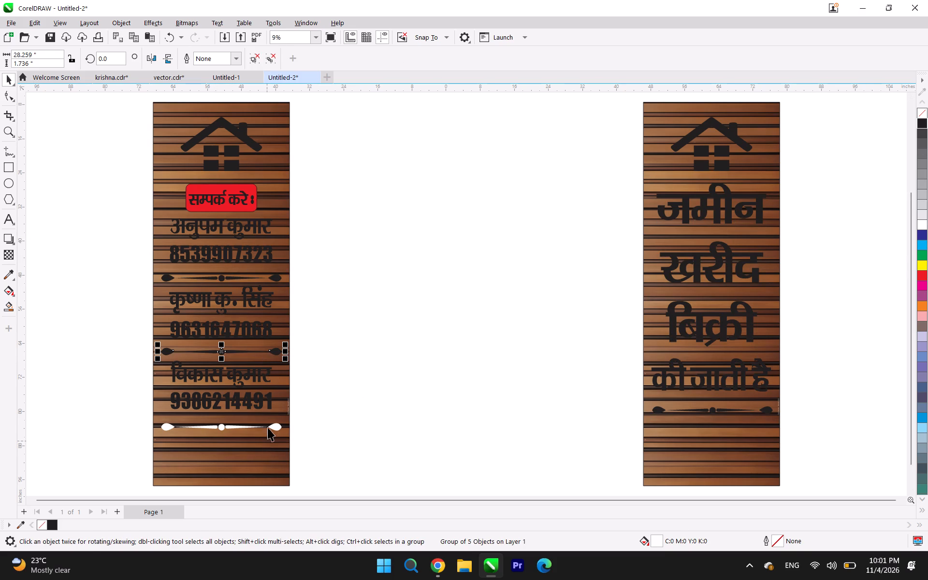
Remove the fill from the contact board's bottom ornamental divider.
click(273, 428)
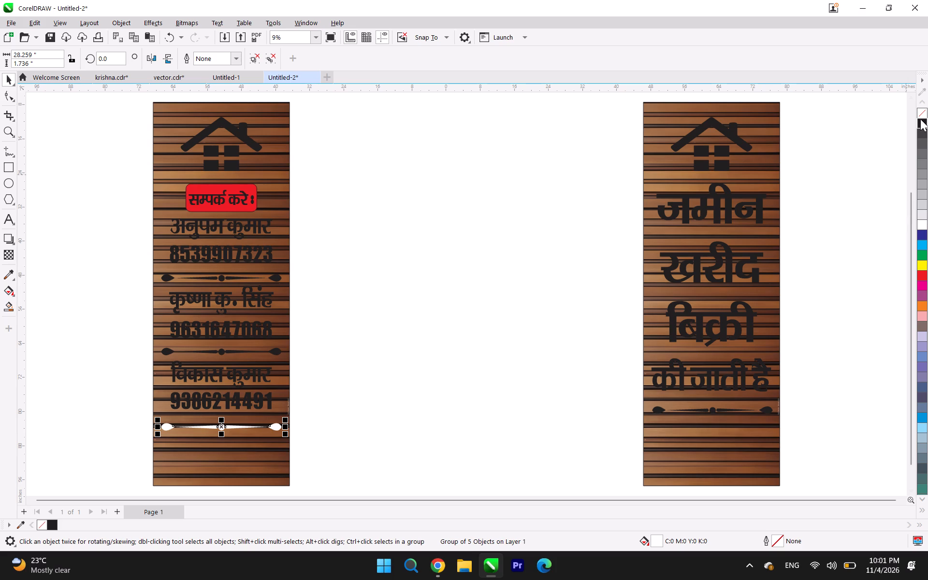
click(922, 115)
click(596, 161)
Extract and delete the wood texture from the जमीन board's PowerClip, and turn the empty frame into a plain rectangle.
click(673, 118)
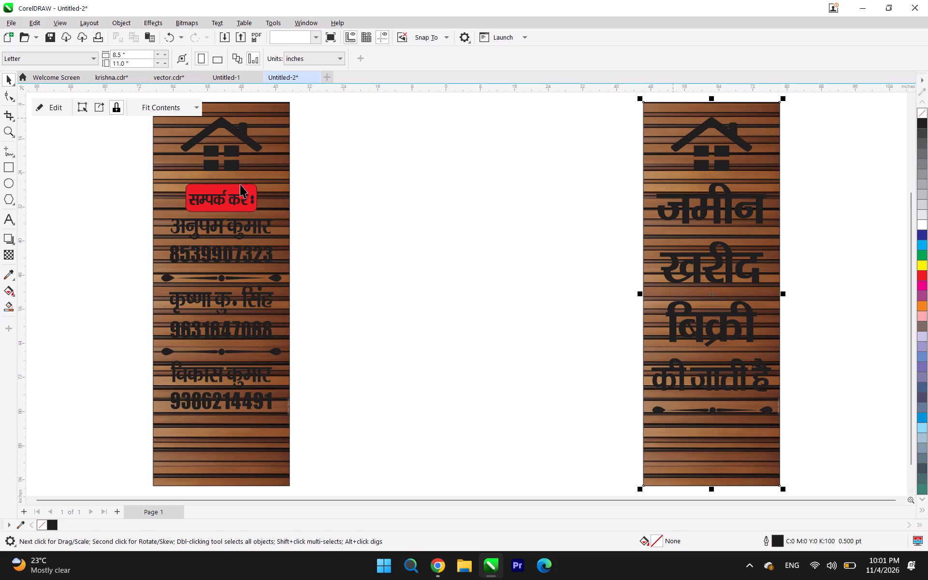
click(93, 108)
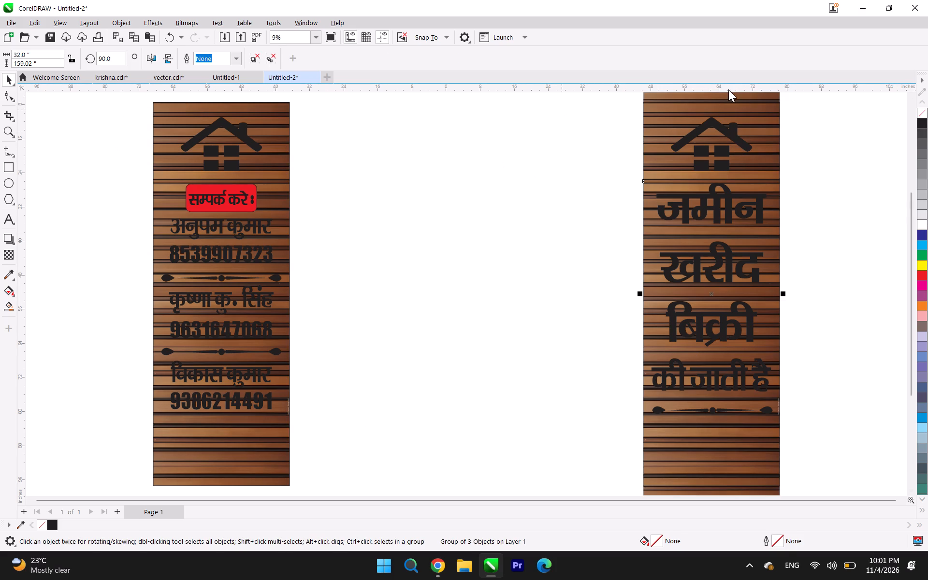
click(683, 104)
key(Delete)
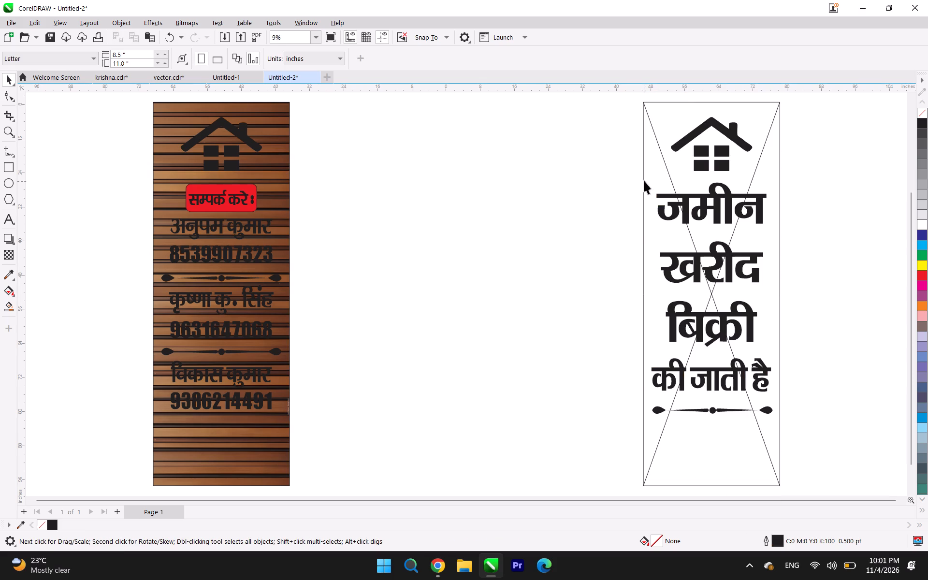
right_click(665, 110)
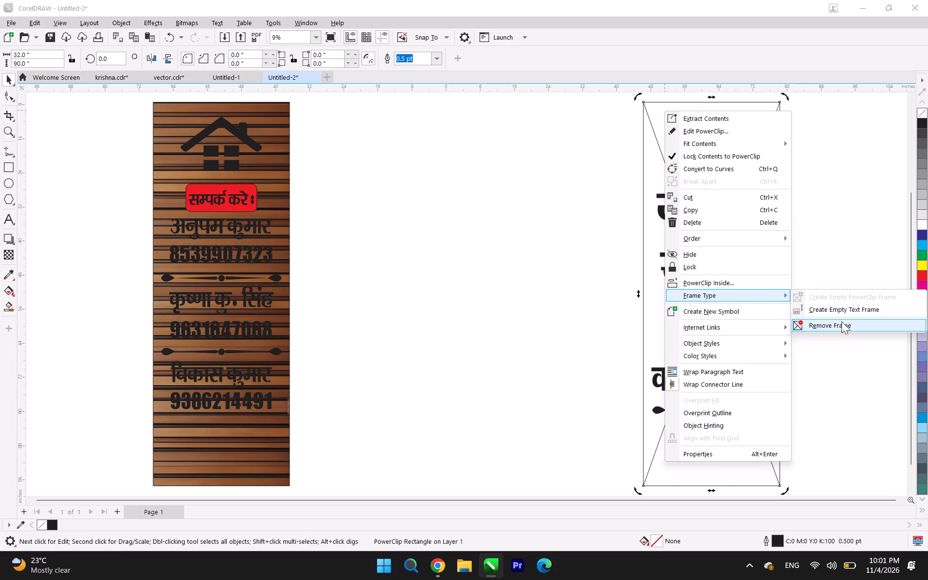
click(841, 321)
click(516, 186)
Extract and delete the wood texture from the contact board's PowerClip, and turn the empty frame into a plain rectangle.
click(269, 113)
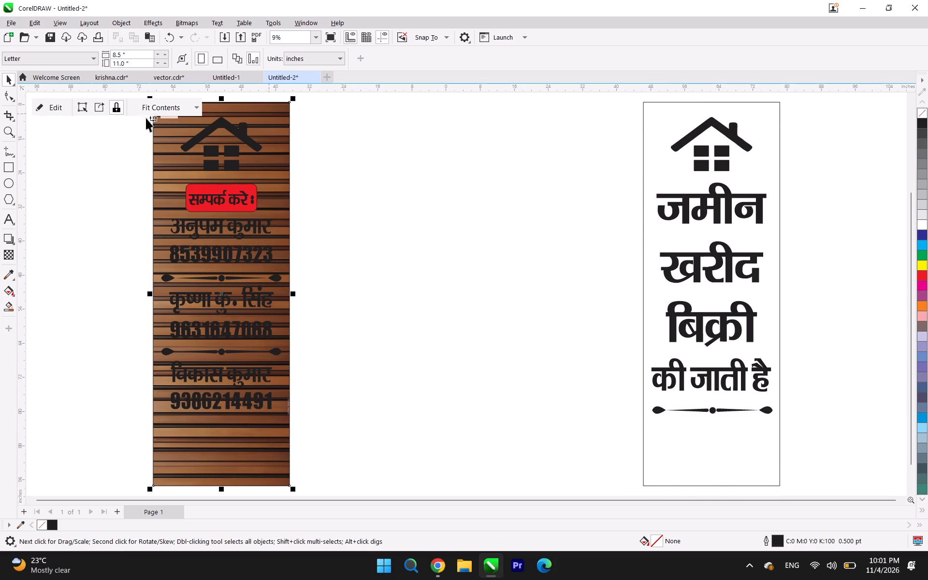
click(100, 109)
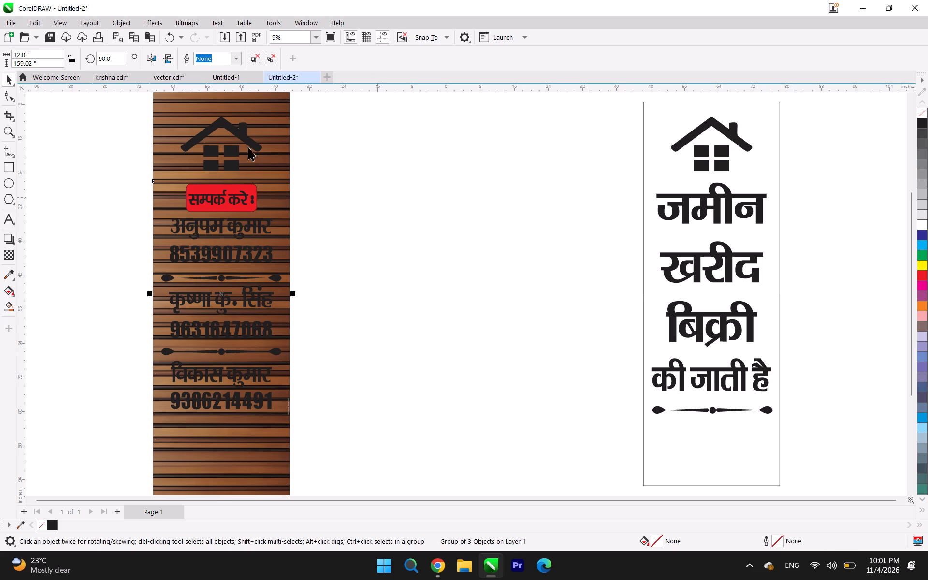
click(268, 117)
key(Delete)
click(339, 142)
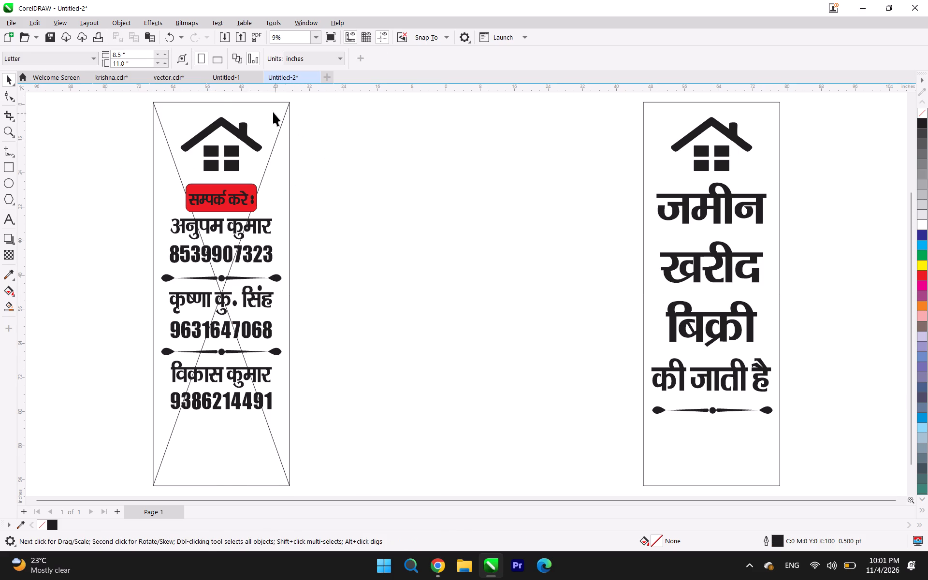
click(273, 112)
right_click(273, 112)
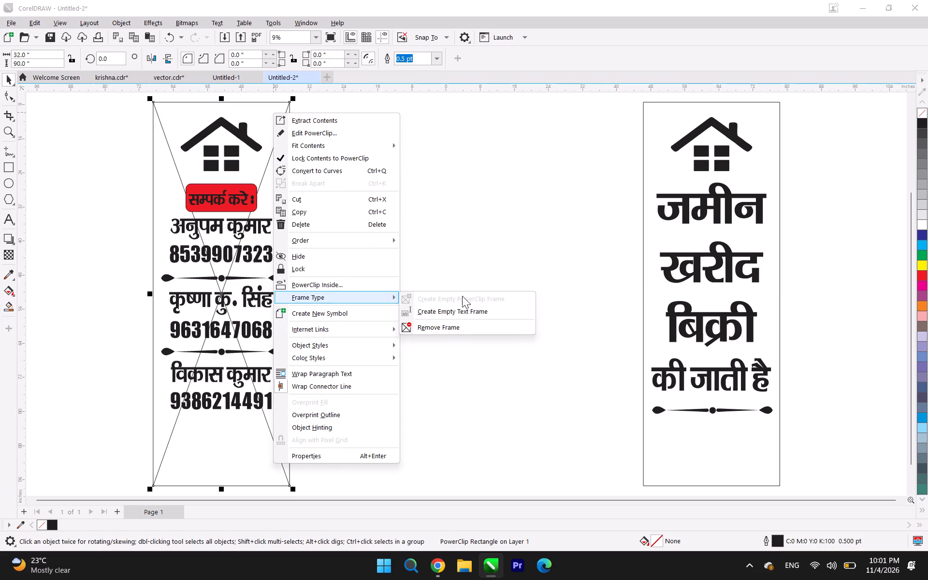
click(460, 327)
click(485, 229)
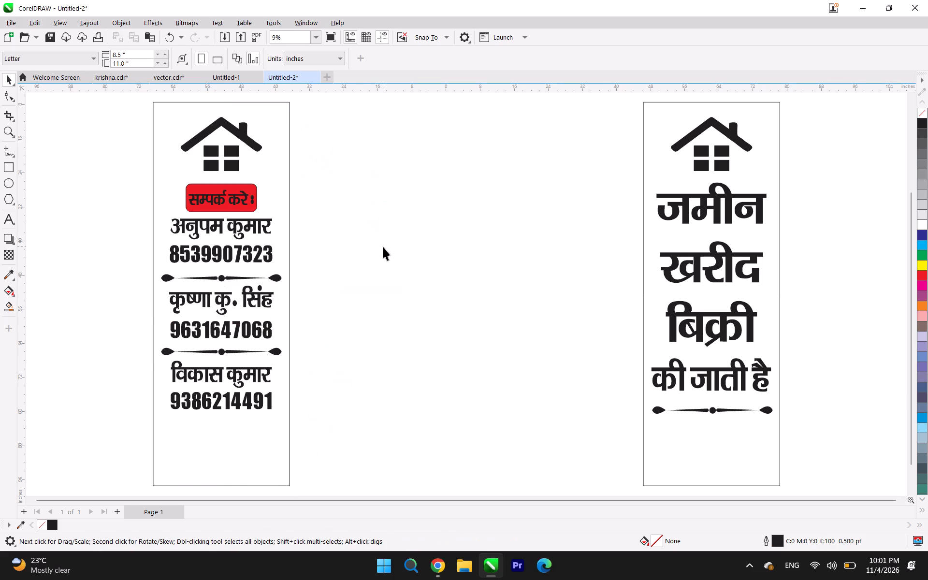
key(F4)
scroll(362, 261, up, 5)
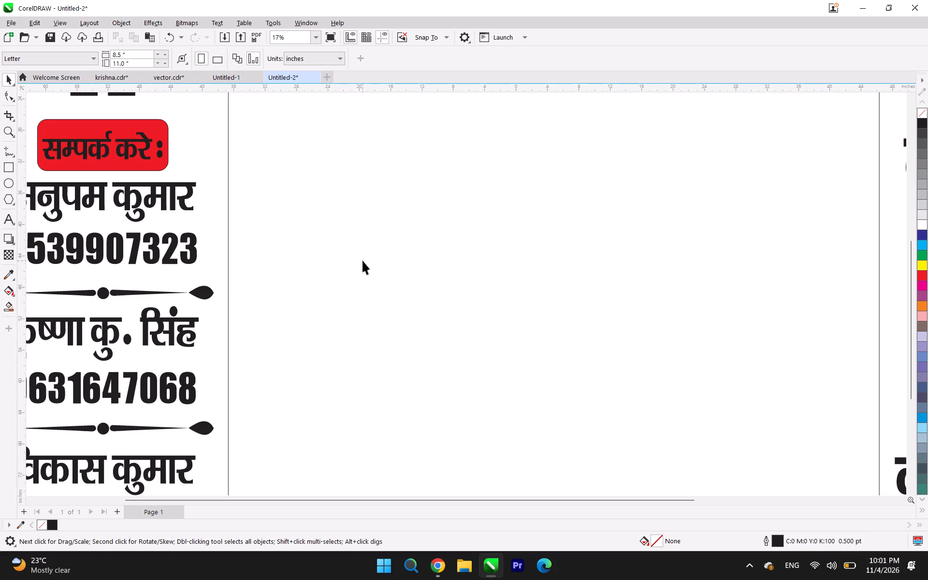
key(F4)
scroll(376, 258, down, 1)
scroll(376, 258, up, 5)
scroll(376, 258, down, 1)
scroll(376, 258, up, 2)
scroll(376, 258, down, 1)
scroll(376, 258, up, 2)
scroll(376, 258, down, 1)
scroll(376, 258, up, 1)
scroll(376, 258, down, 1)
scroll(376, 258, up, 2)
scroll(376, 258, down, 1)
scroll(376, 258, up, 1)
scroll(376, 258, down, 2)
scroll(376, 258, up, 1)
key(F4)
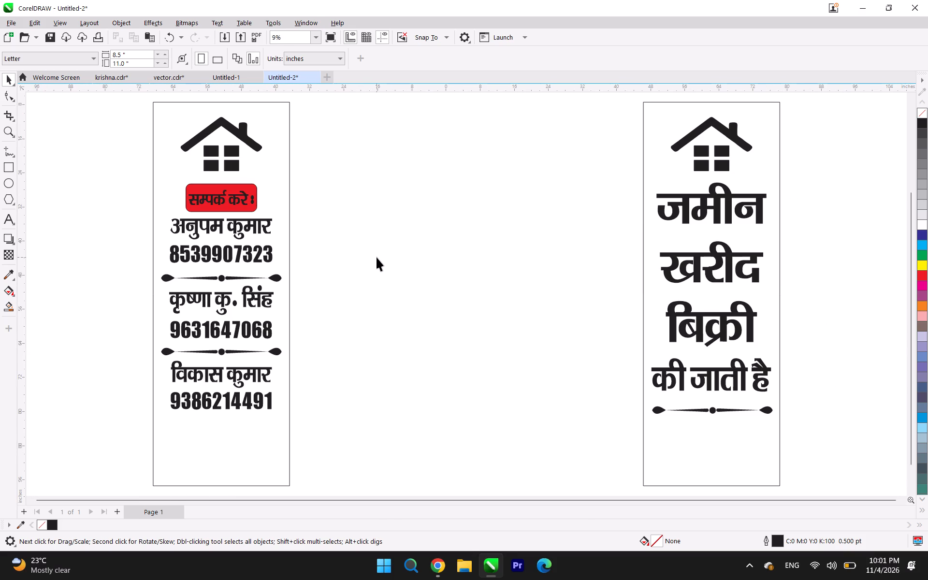
Weld the सम्पर्क करे: text on the contact board's red label.
click(233, 225)
click(235, 199)
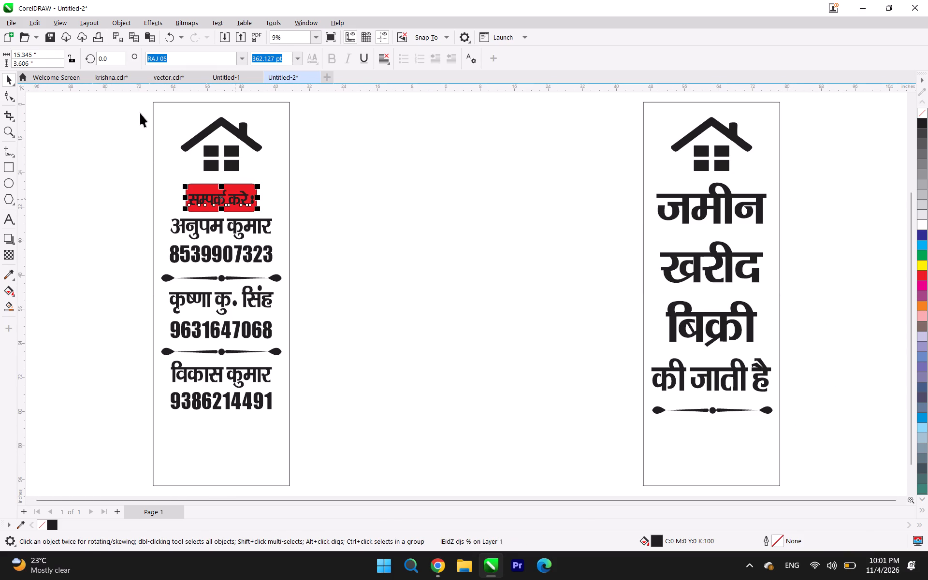
click(114, 26)
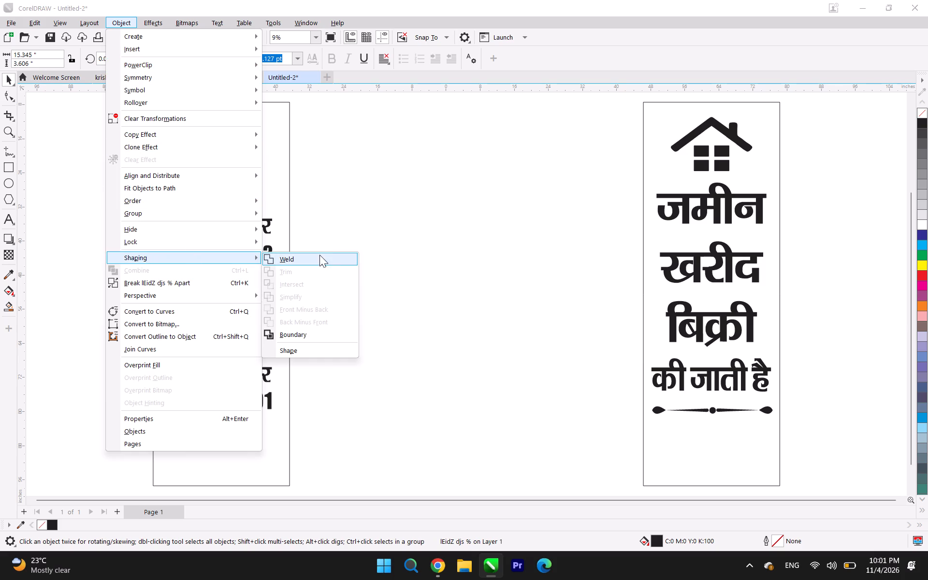
click(331, 255)
Weld the contact board's three name-and-number groups together.
click(236, 226)
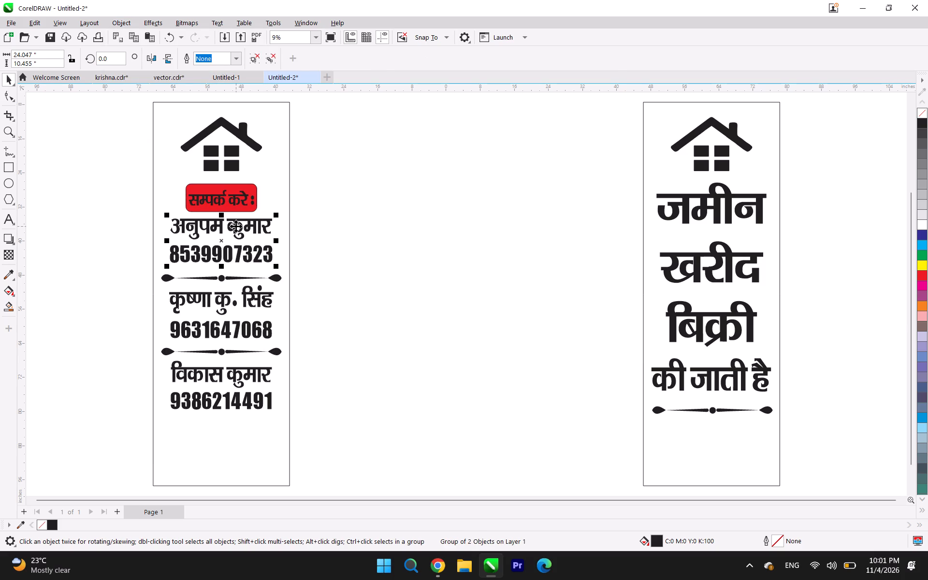
shift+click(229, 299)
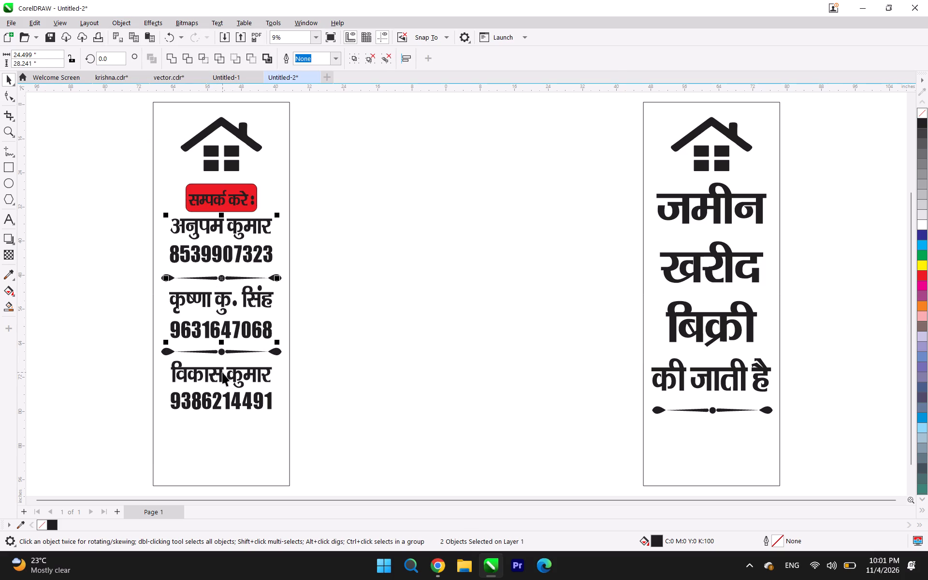
shift+click(220, 373)
click(127, 26)
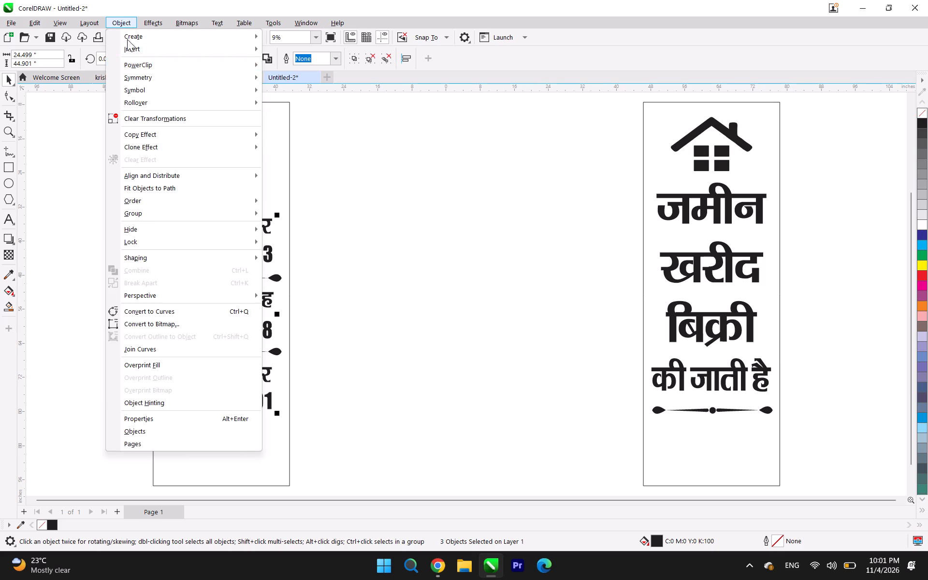
click(304, 261)
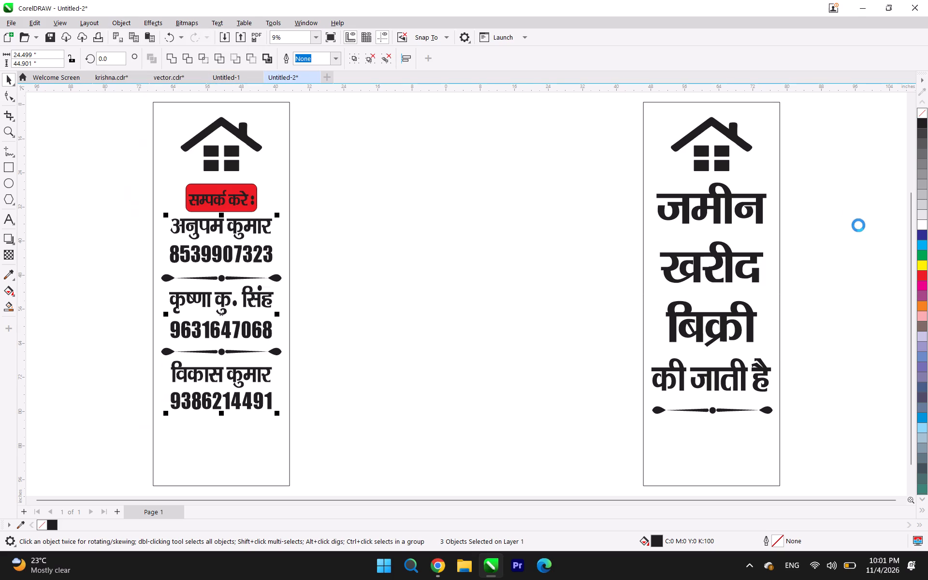
Weld the four text lines of the जमीन खरीद बिक्री की जाती है board together.
click(703, 205)
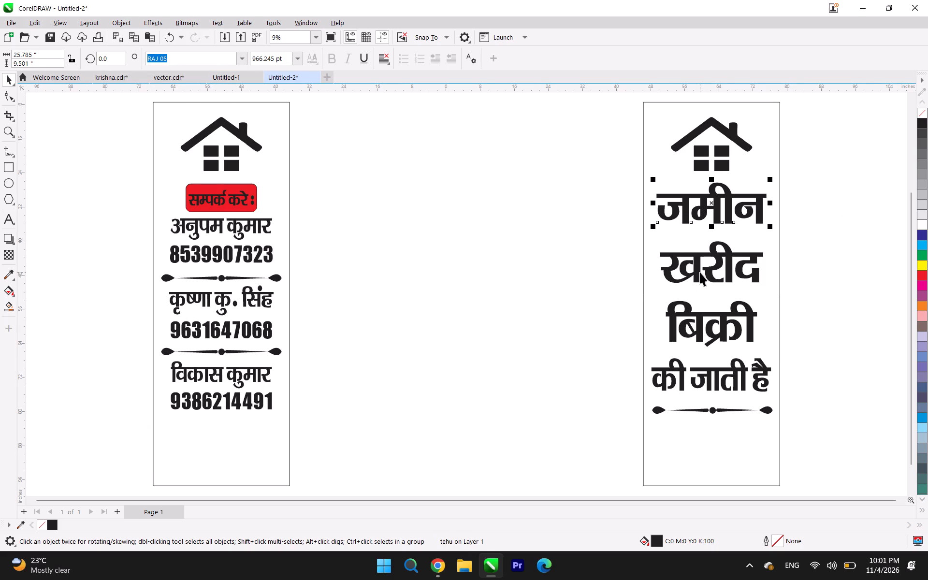
shift+click(698, 268)
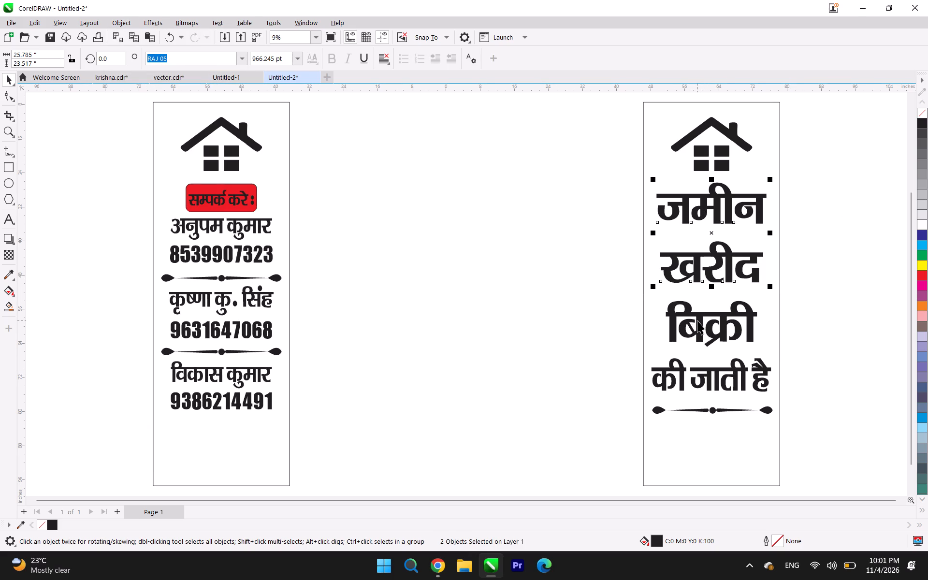
shift+click(697, 320)
shift+click(706, 373)
click(573, 329)
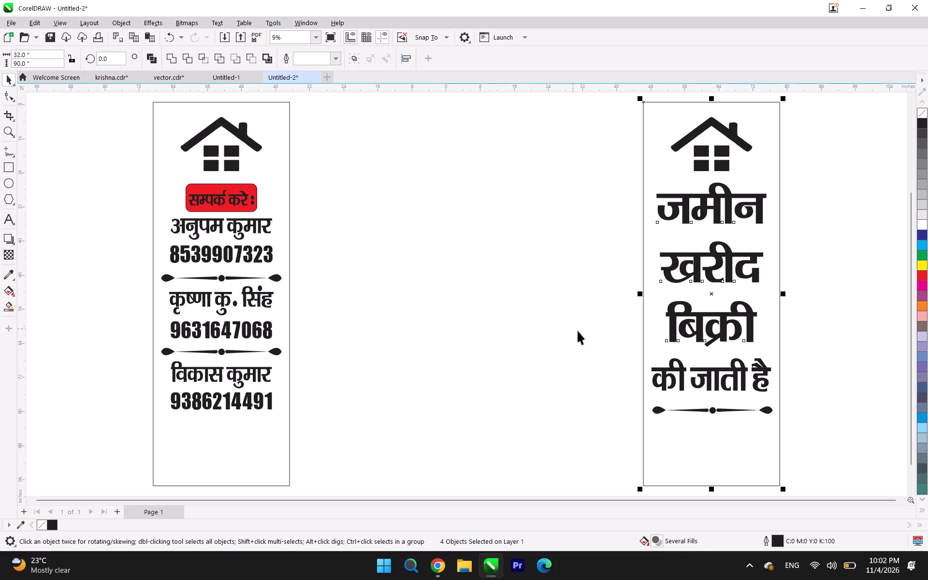
drag(603, 167, 807, 407)
click(127, 23)
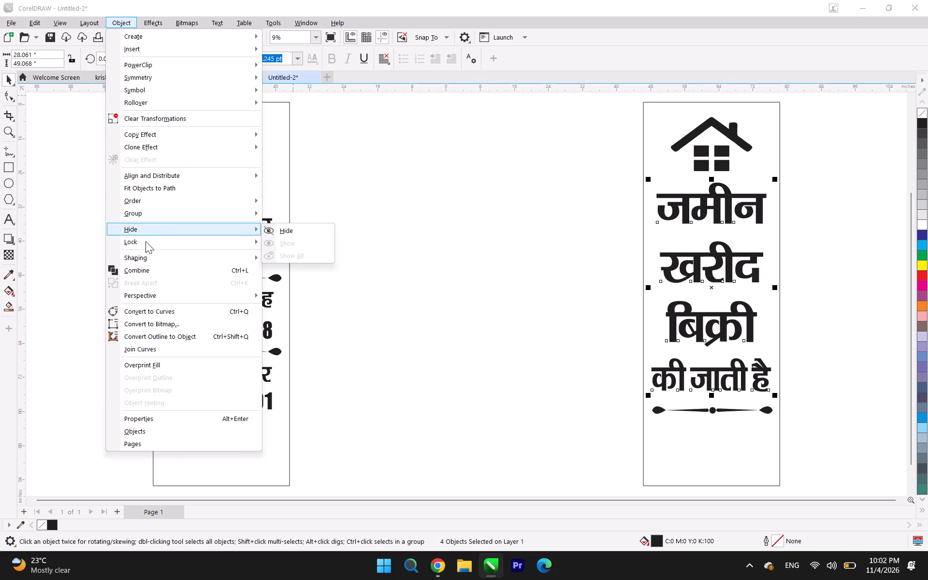
click(316, 265)
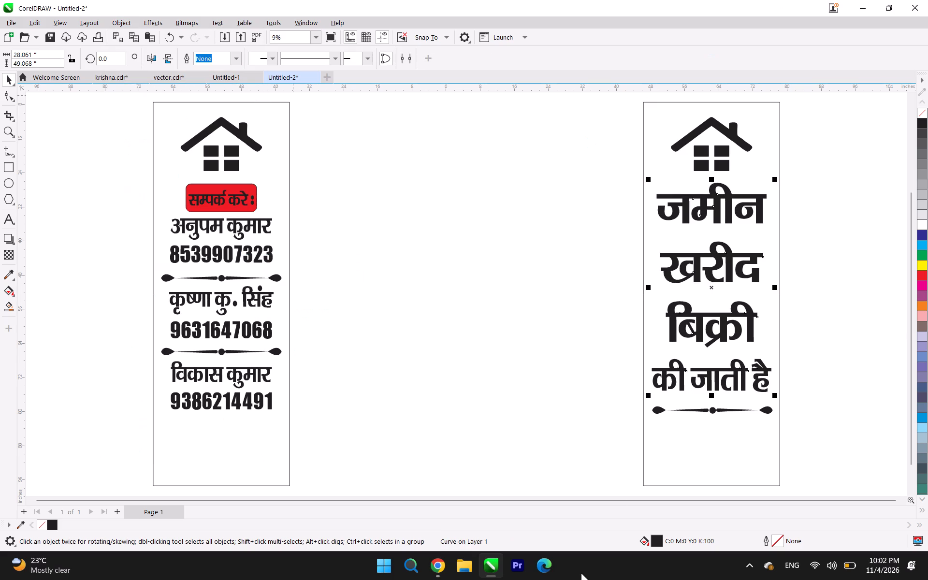
click(529, 294)
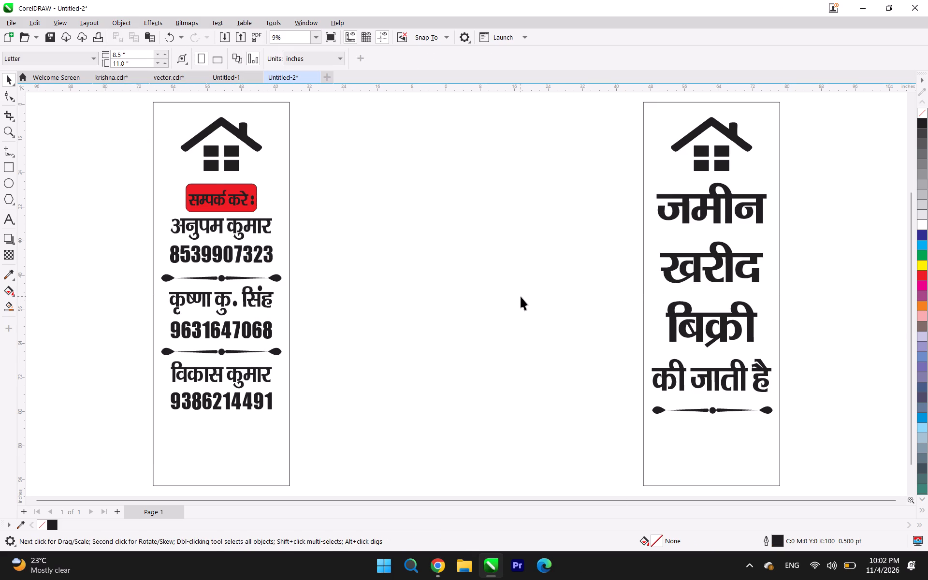
Export the two side boards to the Desktop as PILLER in PLT - HPGL Plotter File format.
key(ctrl+e)
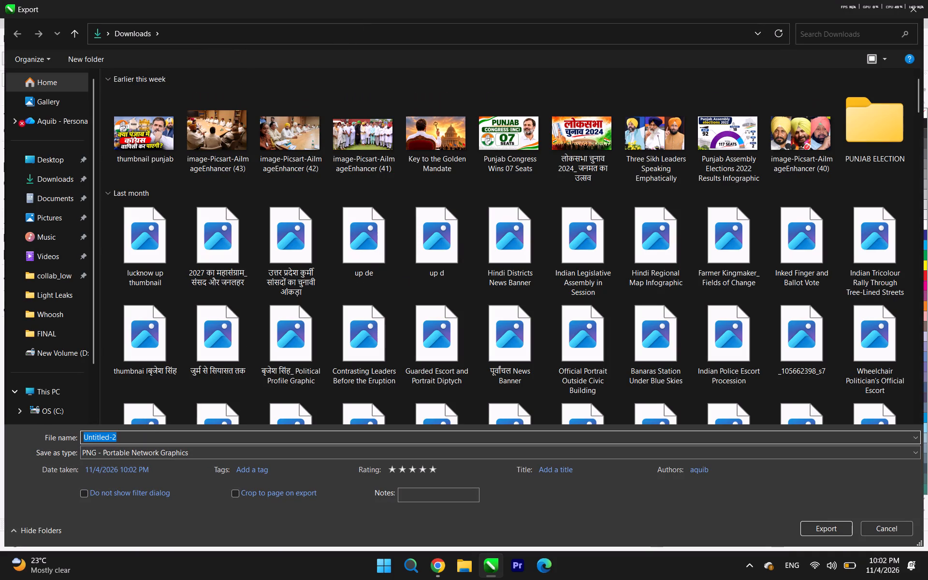
text(PILLER)
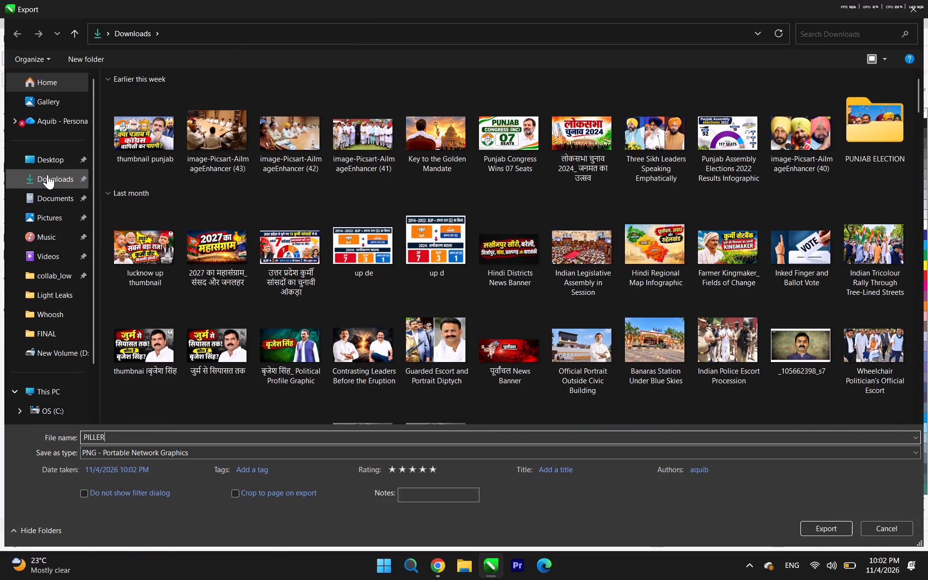
click(53, 152)
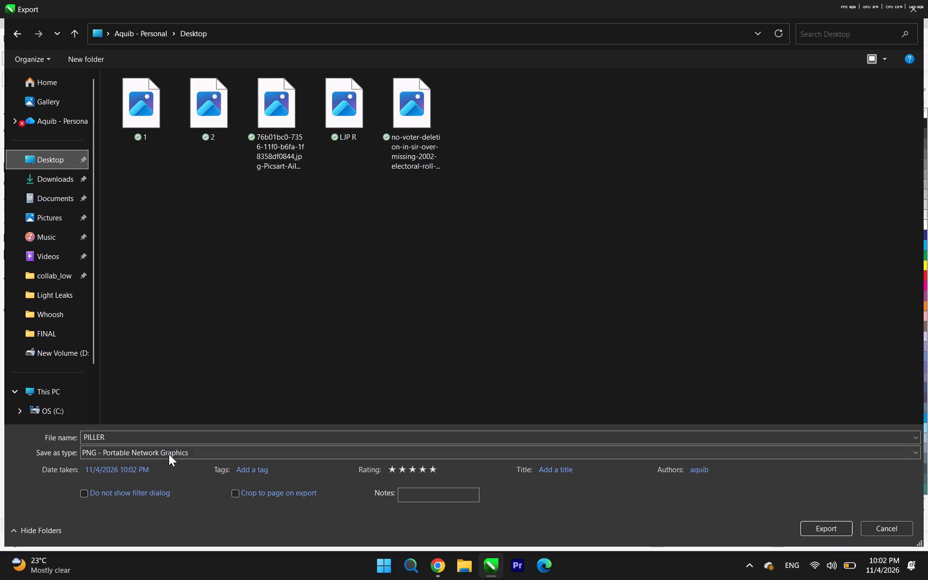
click(169, 453)
click(145, 166)
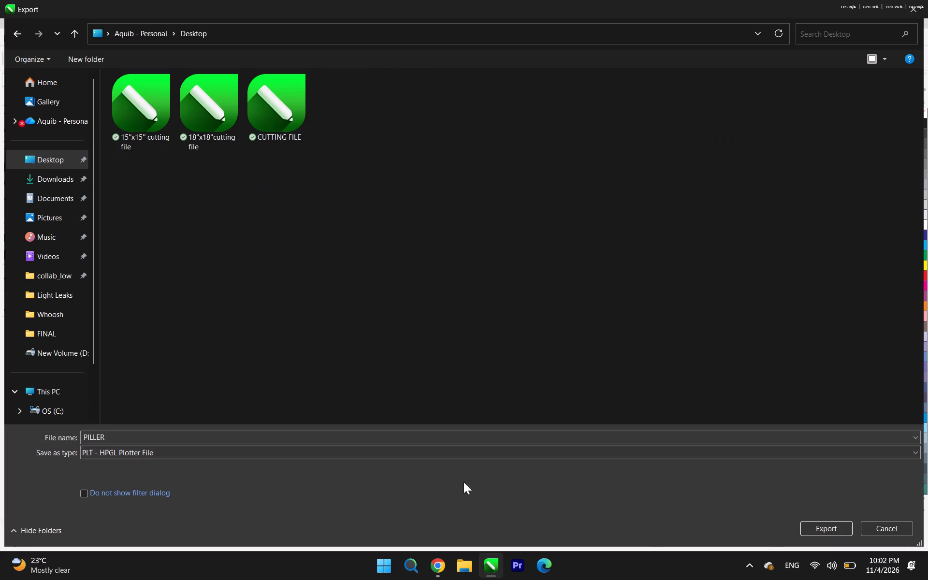
click(830, 529)
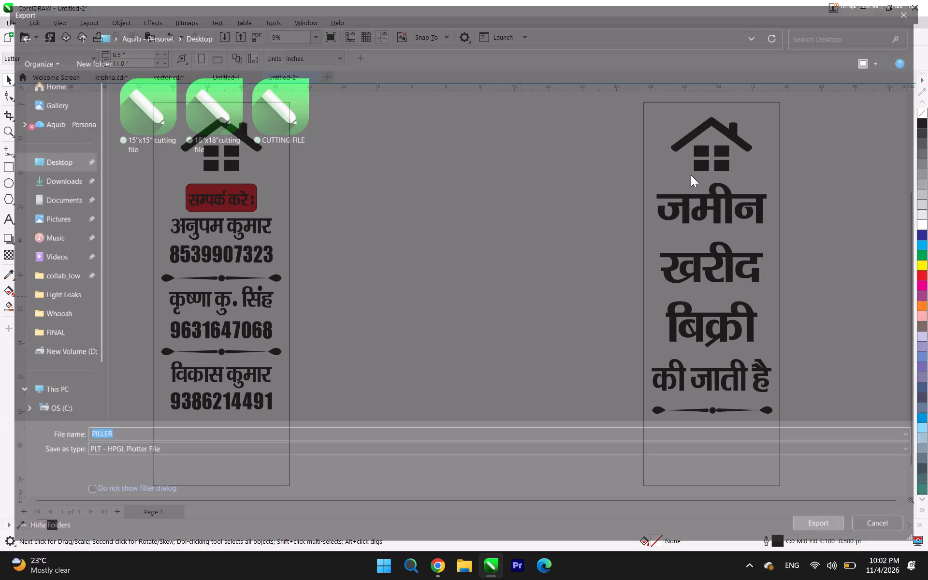
click(586, 392)
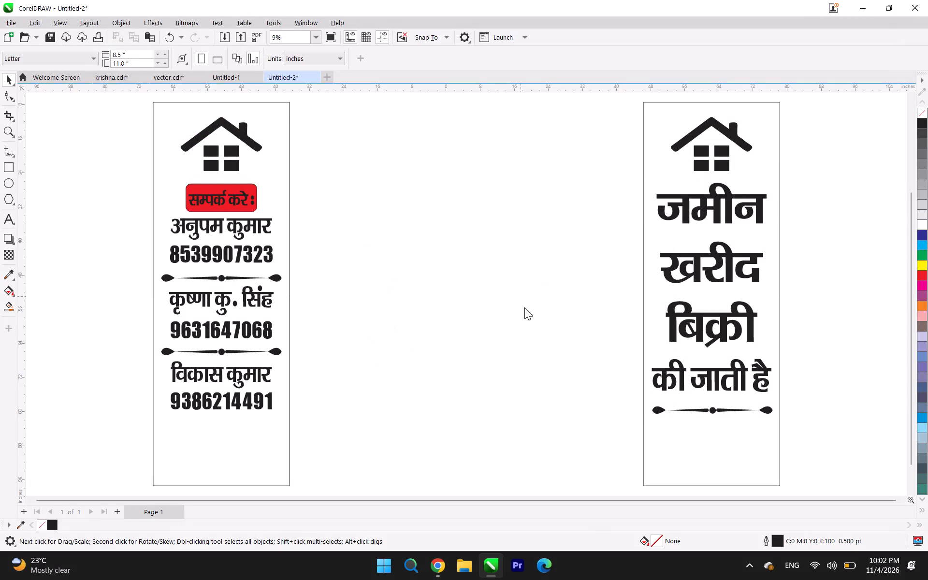
double_click(524, 198)
Close the Untitled-1 document.
click(258, 79)
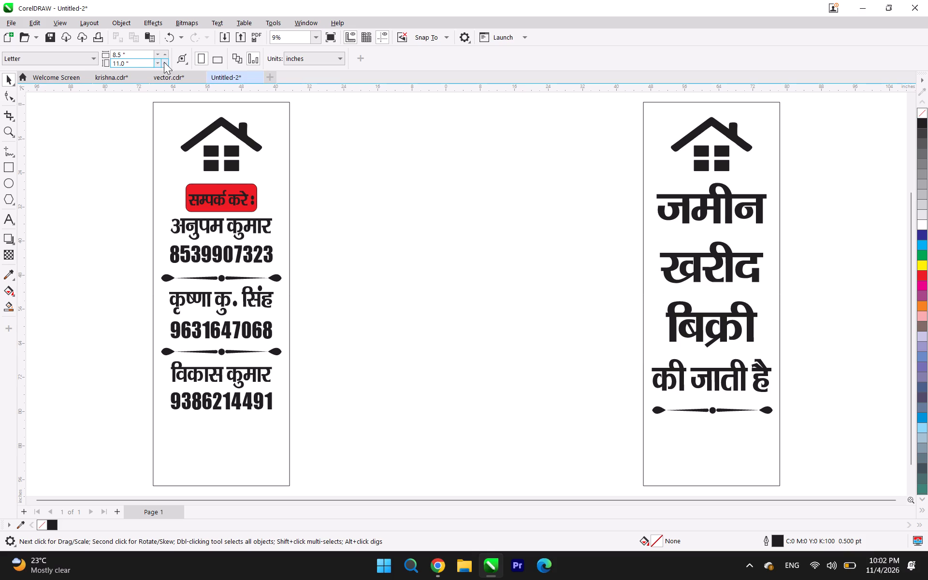
Copy the header board and both side boards from krishna.cdr and paste them into a new document.
click(115, 80)
click(110, 237)
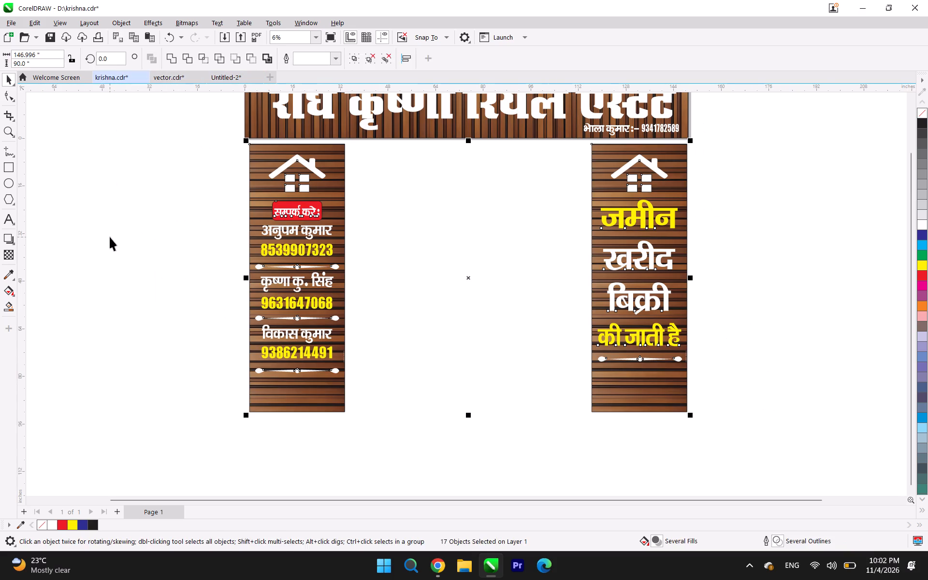
key(F4)
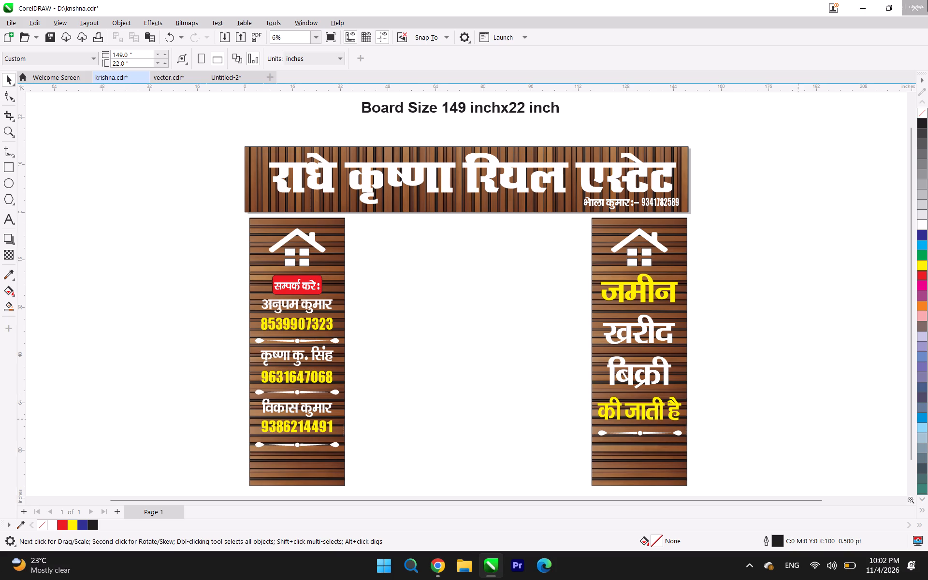
drag(221, 133, 502, 239)
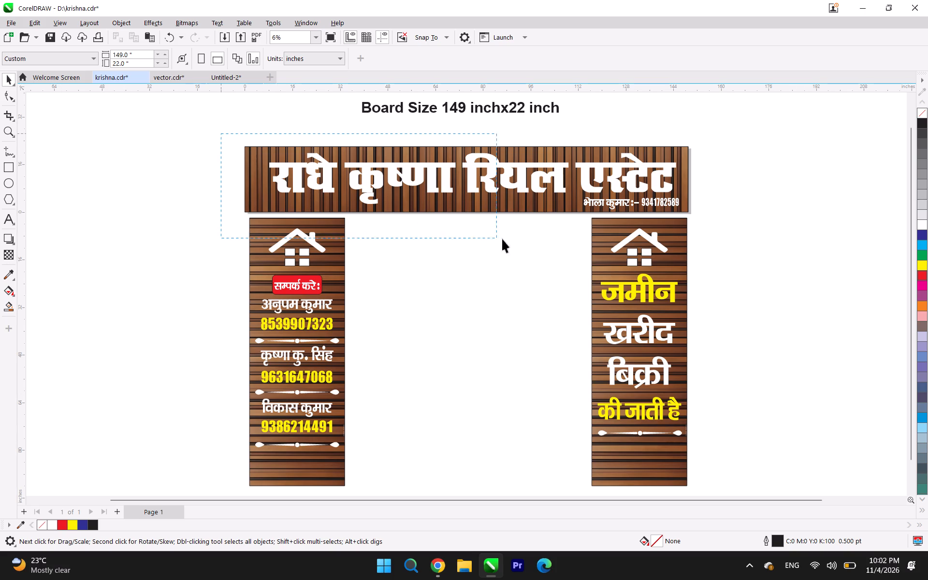
drag(502, 239, 751, 454)
click(751, 454)
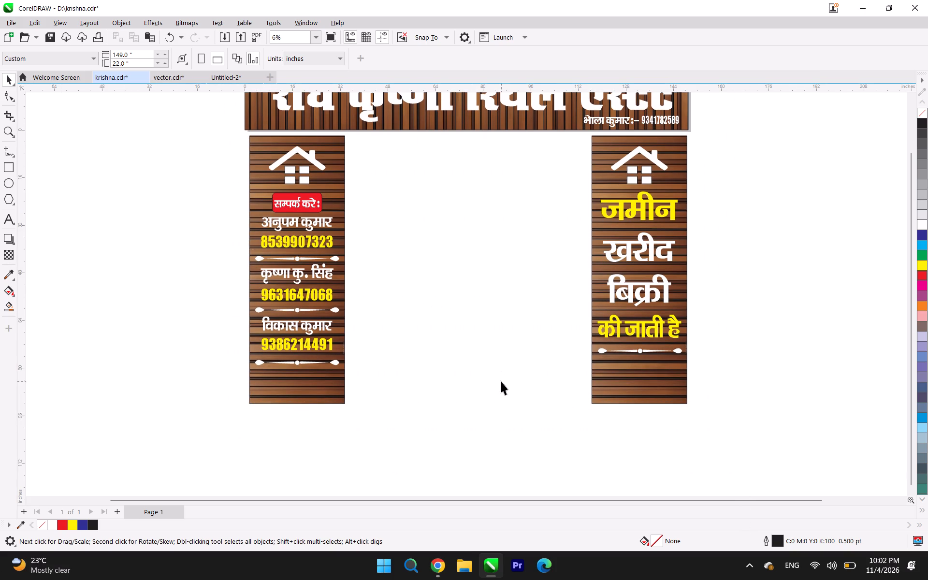
key(F4)
drag(205, 131, 671, 530)
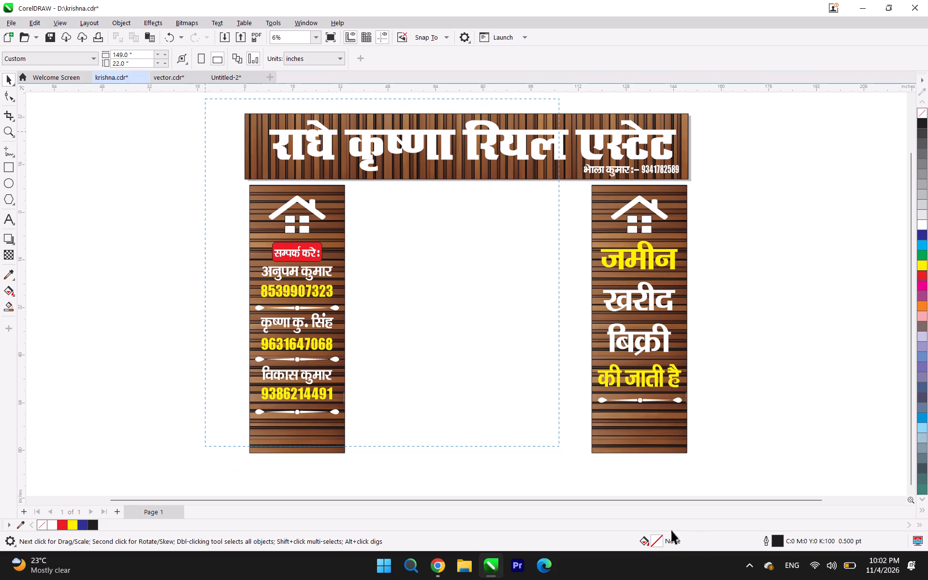
drag(671, 530, 729, 459)
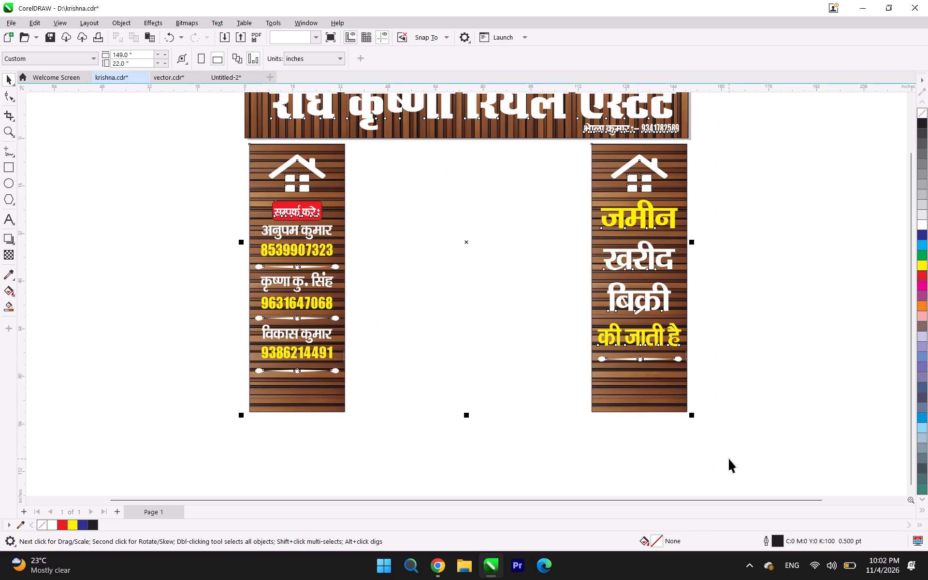
key(ctrl+c)
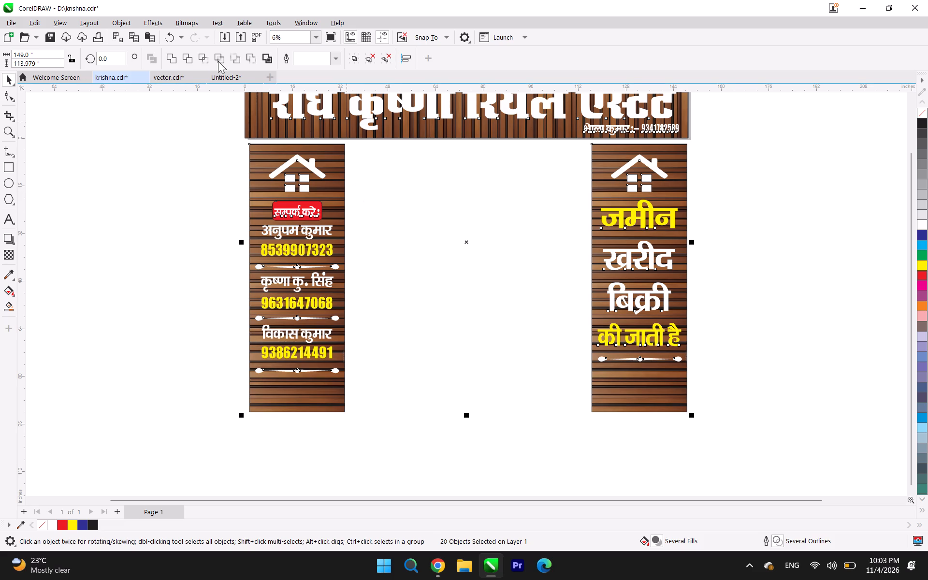
click(268, 75)
click(655, 459)
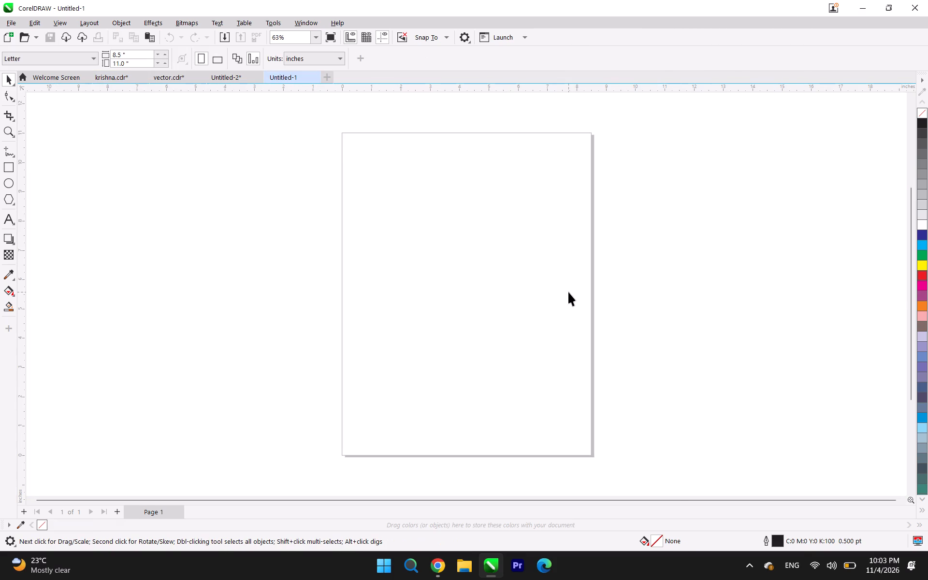
key(ctrl+v)
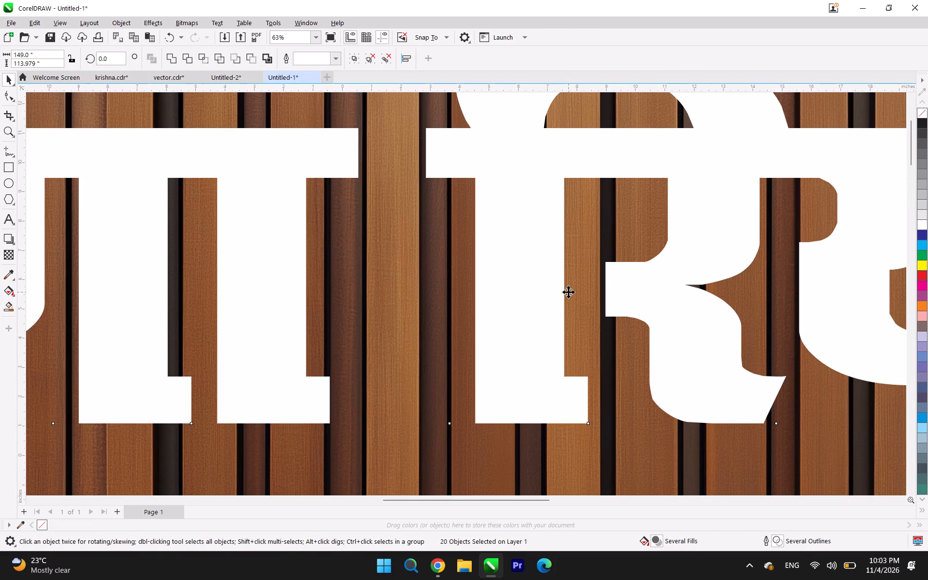
Convert the pasted signboard's text to curves and check the nodes of the word जमीन.
key(ctrl+q)
key(F4)
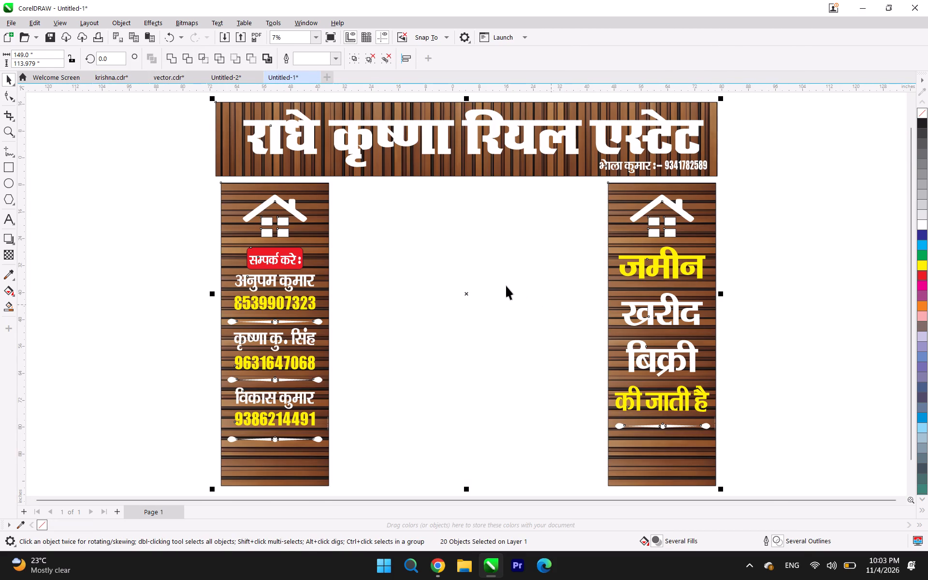
click(504, 284)
double_click(657, 257)
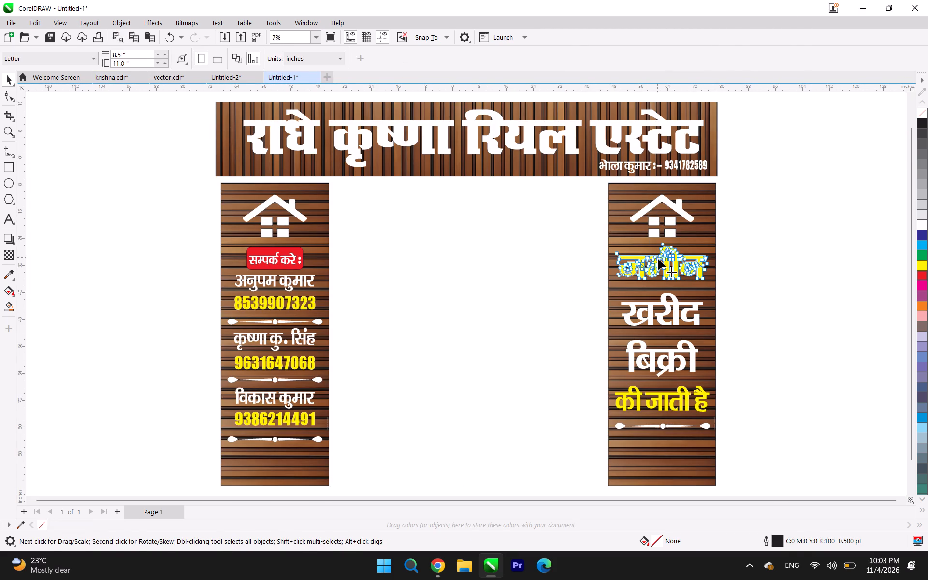
click(7, 77)
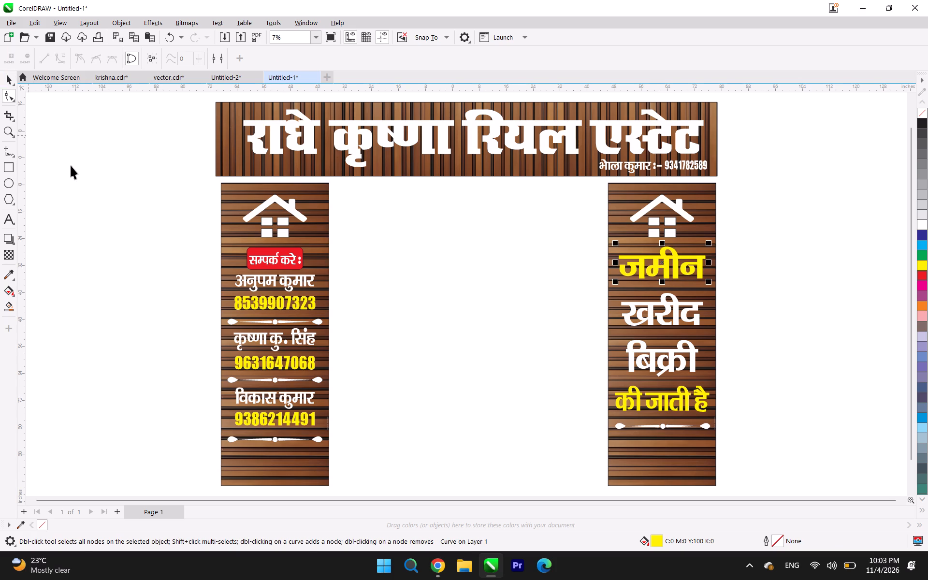
click(71, 165)
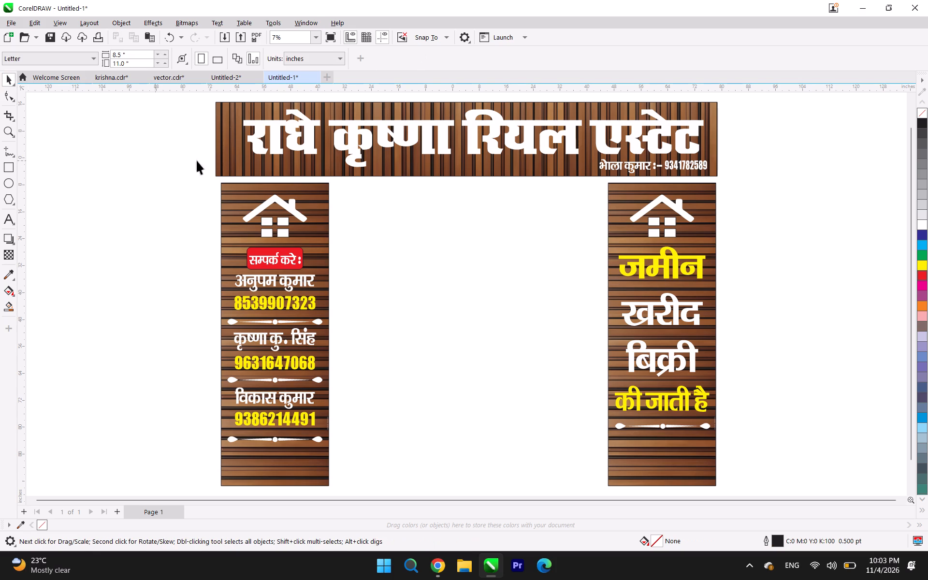
Save the curves copy of the signboard as KRISHNA on the Desktop, in CDR version 15.0.
key(ctrl+s)
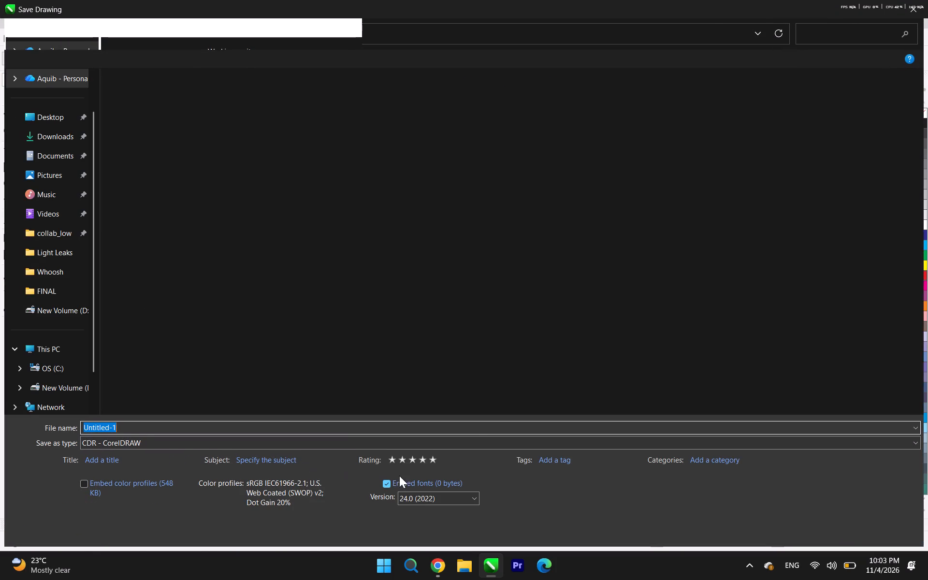
click(420, 495)
click(420, 488)
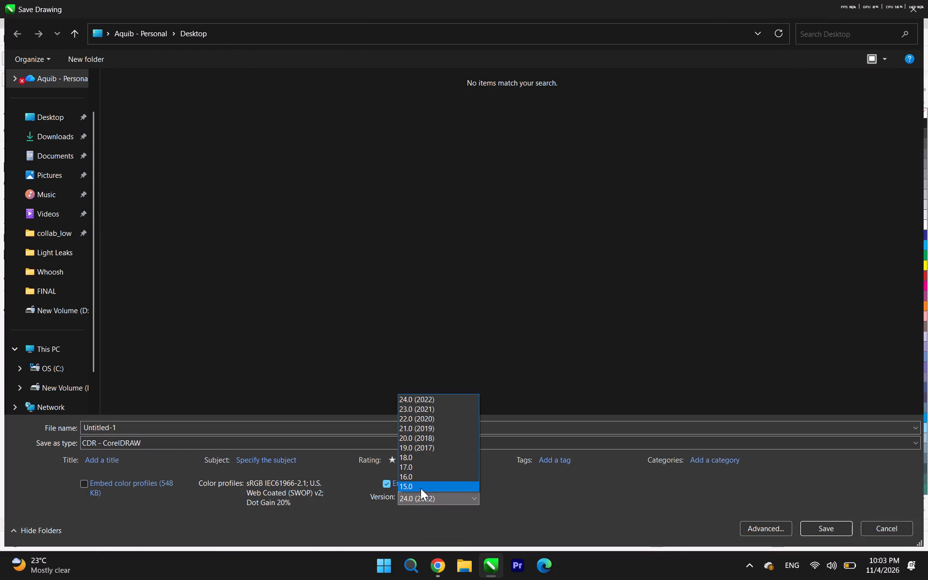
click(122, 425)
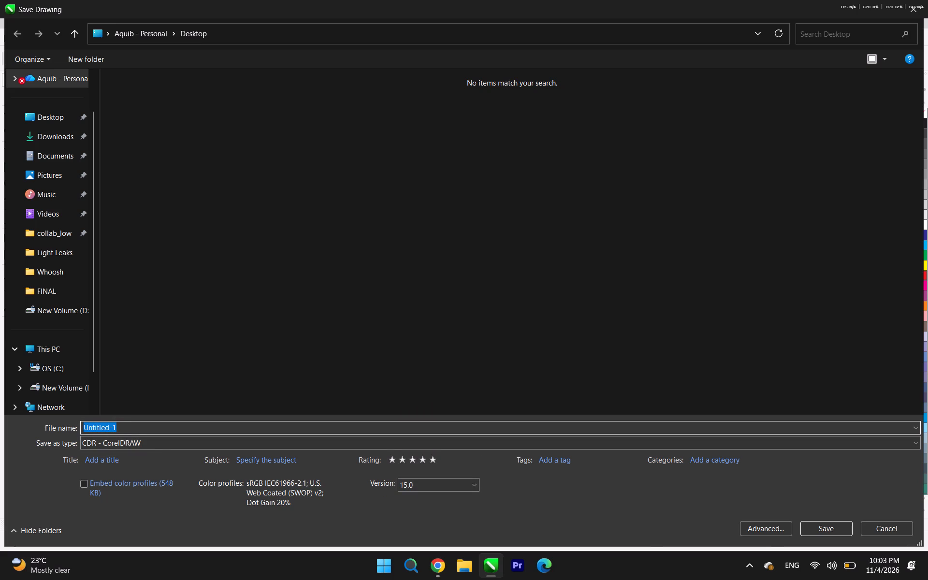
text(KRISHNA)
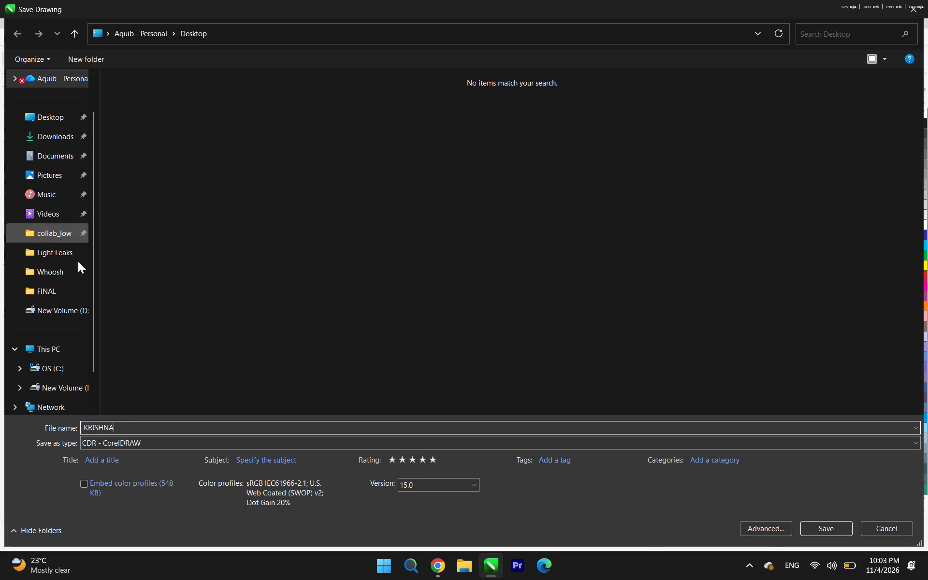
Choose the Desktop as the destination and save the KRISHNA drawing there.
click(50, 119)
click(813, 527)
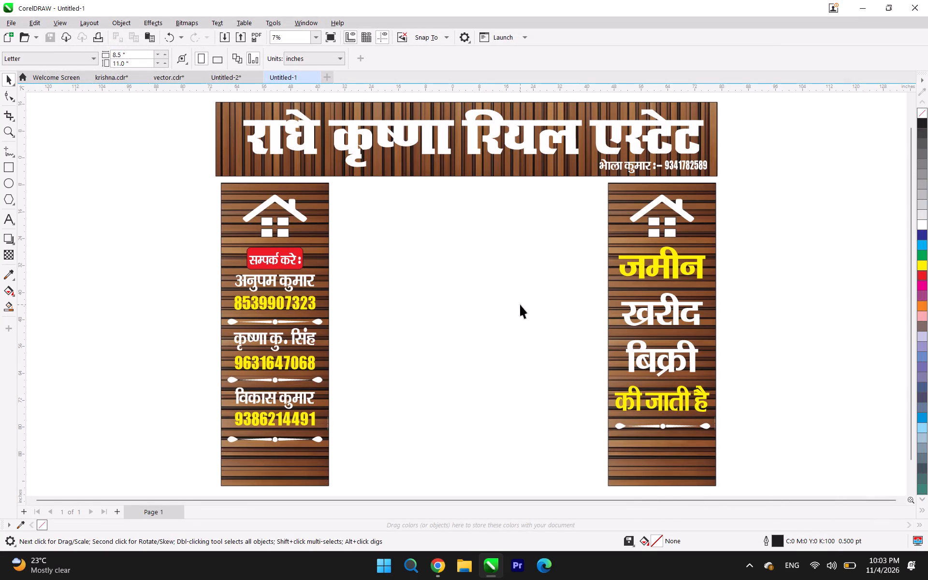
click(520, 304)
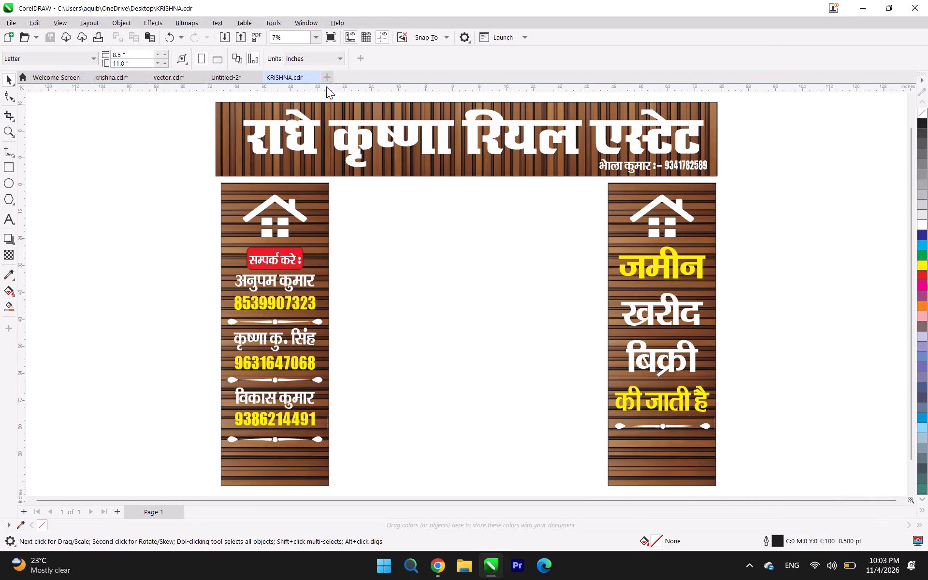
Close the saved KRISHNA.cdr document.
click(314, 79)
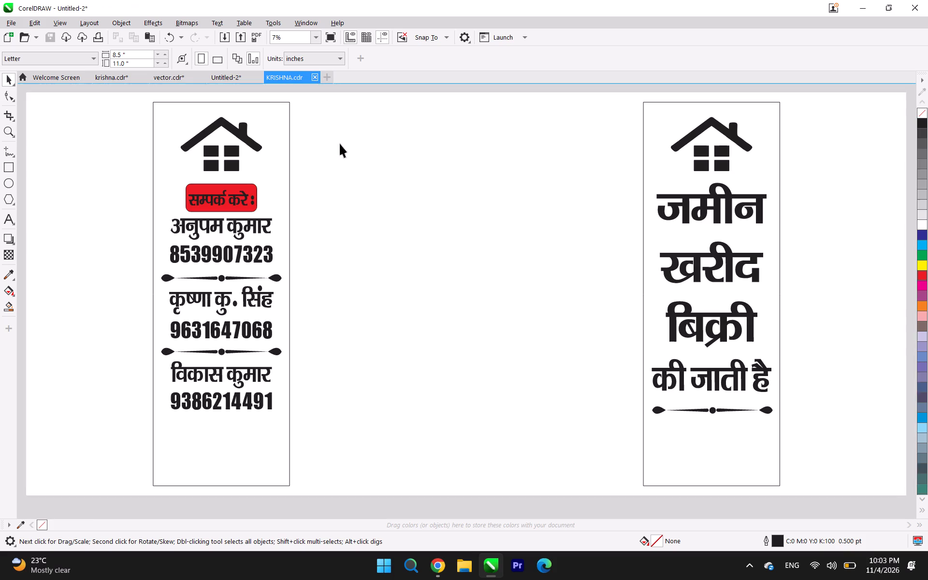
click(473, 236)
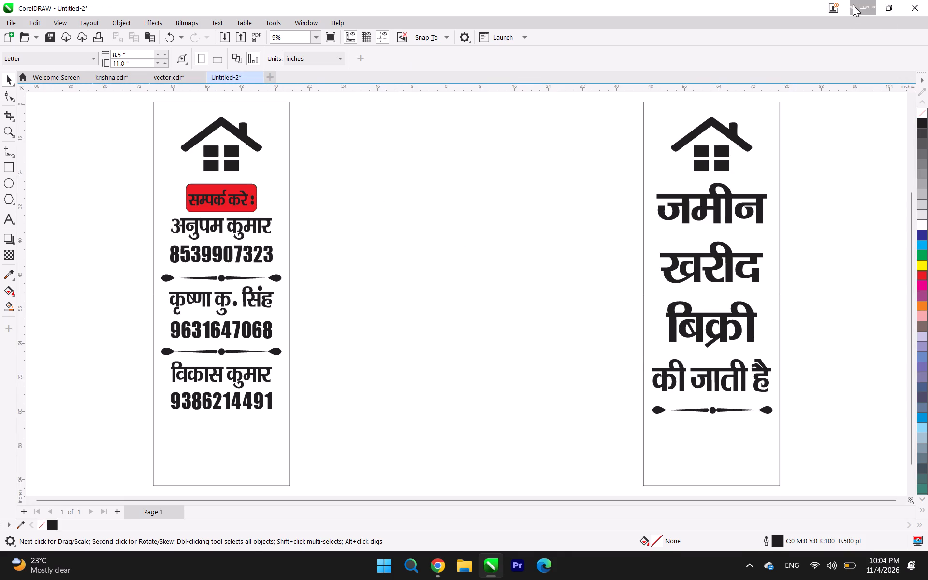
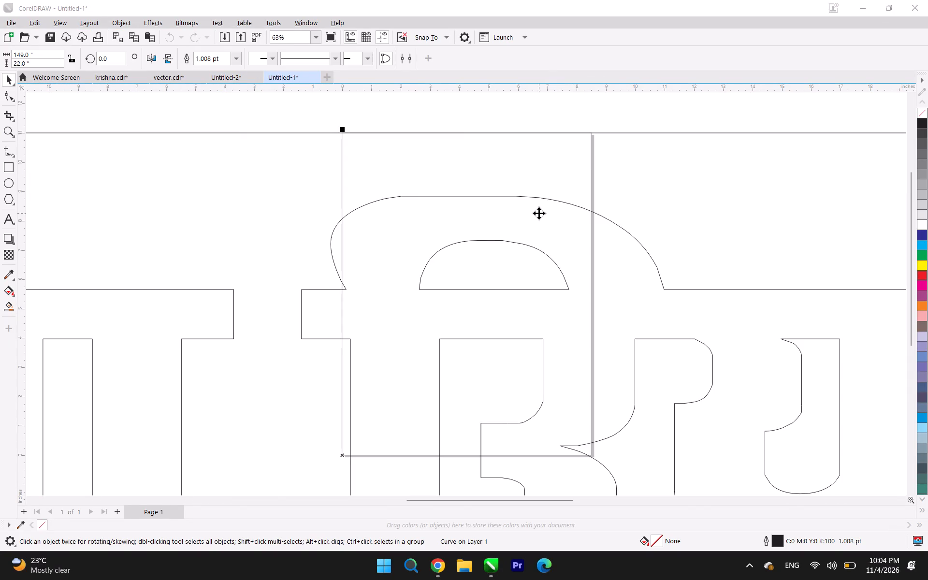
Examine the header board's cutting outlines in Untitled-1, both up close and as a whole.
key(F4)
key(F4)
key(F4)
key(F4)
key(F4)
key(F4)
key(F4)
key(F4)
scroll(538, 223, down, 4)
scroll(536, 232, up, 1)
scroll(536, 235, down, 3)
scroll(536, 253, up, 3)
scroll(528, 271, down, 3)
scroll(528, 271, up, 2)
scroll(528, 271, down, 1)
scroll(528, 271, up, 1)
scroll(528, 271, down, 1)
scroll(528, 271, up, 3)
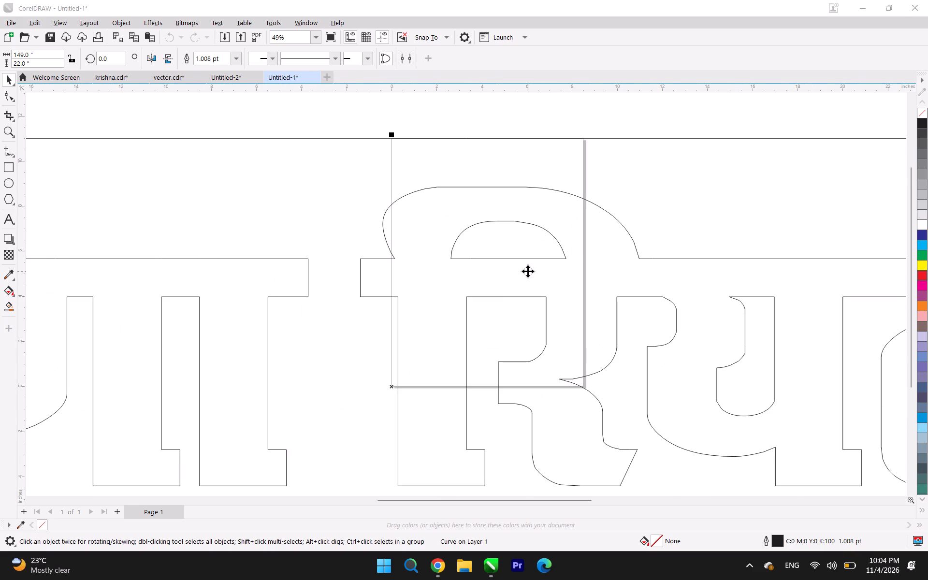
key(F4)
key(F9)
scroll(545, 270, up, 4)
scroll(545, 270, down, 4)
scroll(545, 270, up, 5)
scroll(548, 260, down, 2)
scroll(548, 260, up, 2)
scroll(548, 260, down, 1)
scroll(548, 260, up, 2)
scroll(549, 260, down, 5)
scroll(544, 272, up, 4)
scroll(544, 273, down, 1)
scroll(544, 273, up, 1)
scroll(544, 273, down, 2)
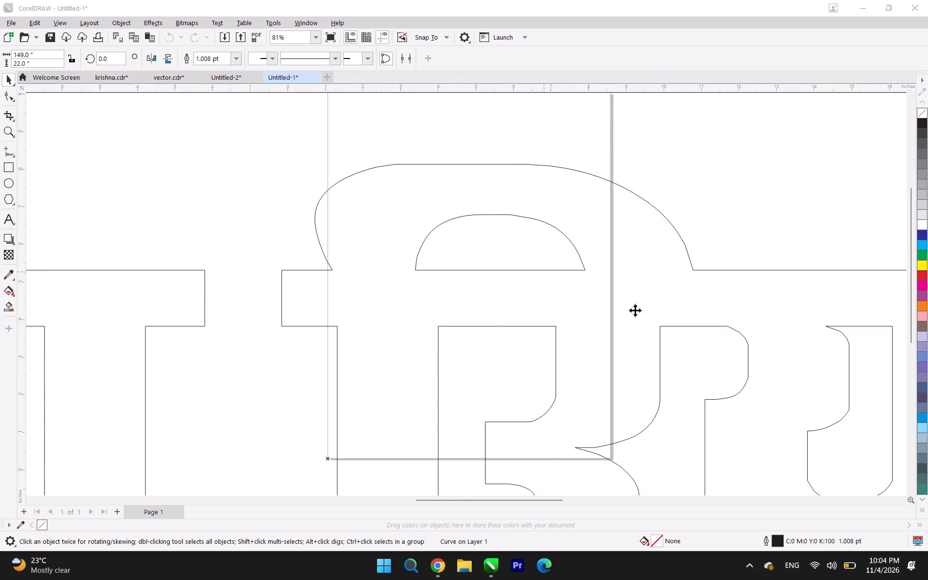
scroll(697, 413, down, 1)
scroll(697, 413, up, 1)
scroll(697, 413, down, 5)
scroll(696, 413, up, 4)
scroll(696, 413, down, 3)
scroll(691, 401, up, 2)
scroll(691, 401, down, 2)
scroll(687, 401, up, 1)
scroll(681, 401, down, 6)
scroll(660, 398, up, 1)
scroll(645, 401, down, 1)
scroll(645, 401, up, 2)
scroll(645, 401, down, 1)
scroll(645, 402, up, 11)
scroll(639, 408, down, 3)
scroll(638, 410, up, 1)
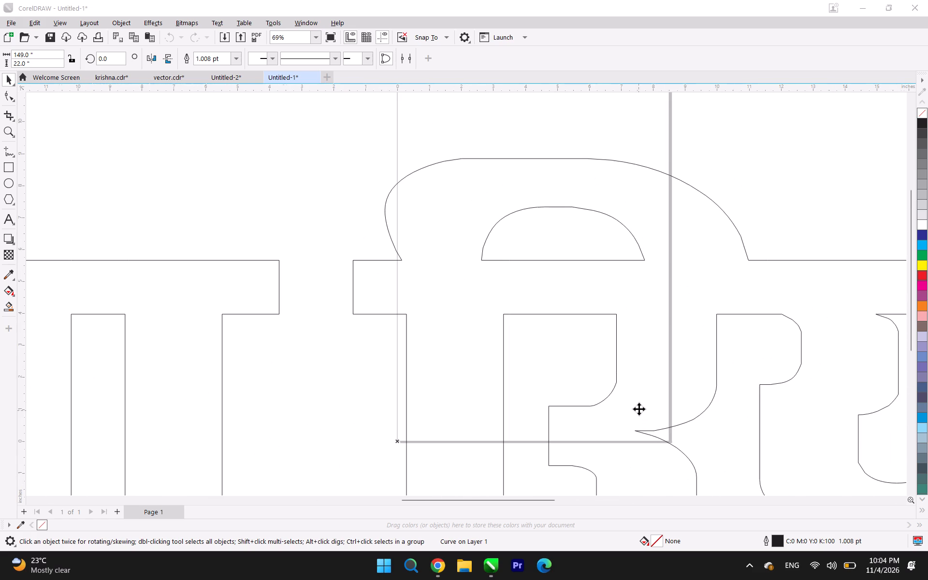
key(F4)
key(F4)
key(F4)
key(F4)
click(288, 159)
click(203, 137)
key(F4)
key(F4)
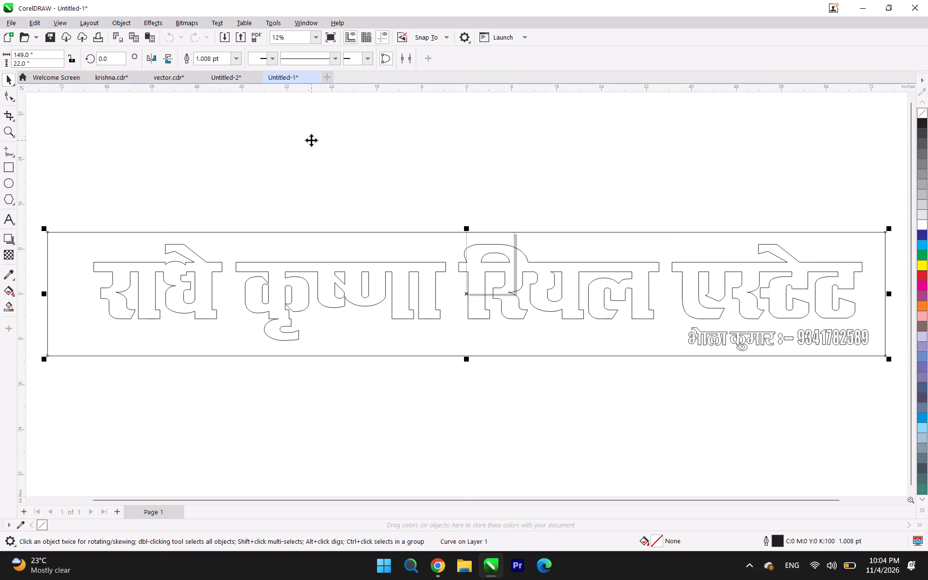
key(F4)
click(417, 152)
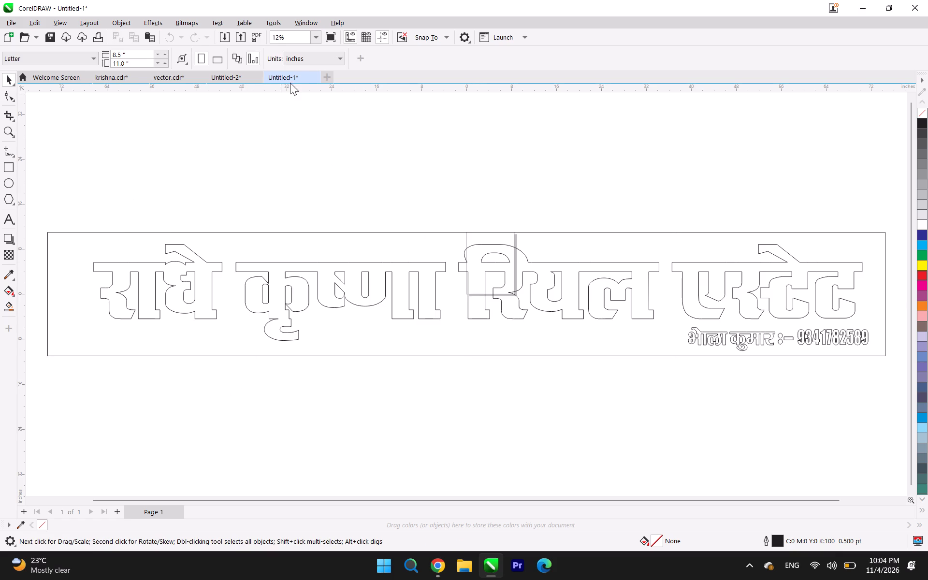
Close the Untitled-1 document without saving its changes.
click(314, 78)
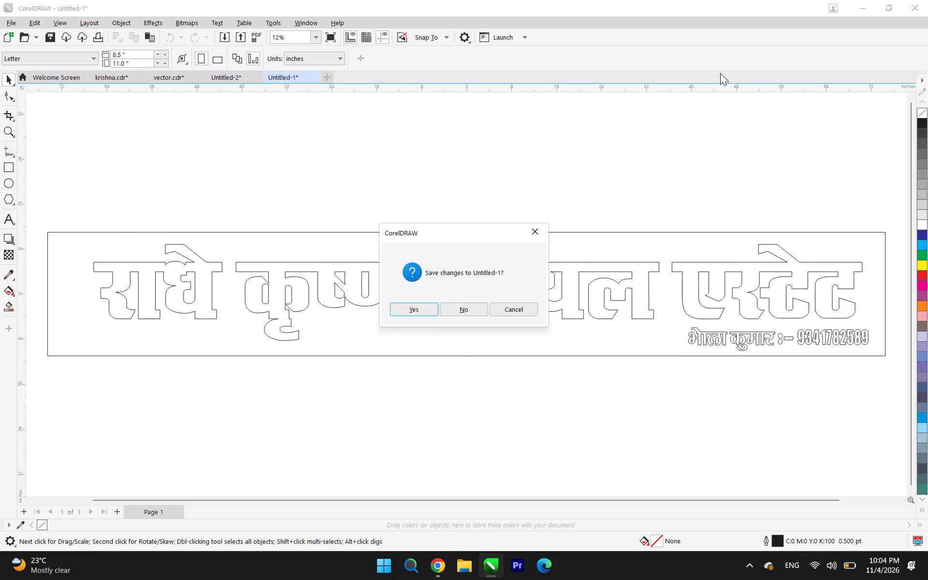
click(468, 314)
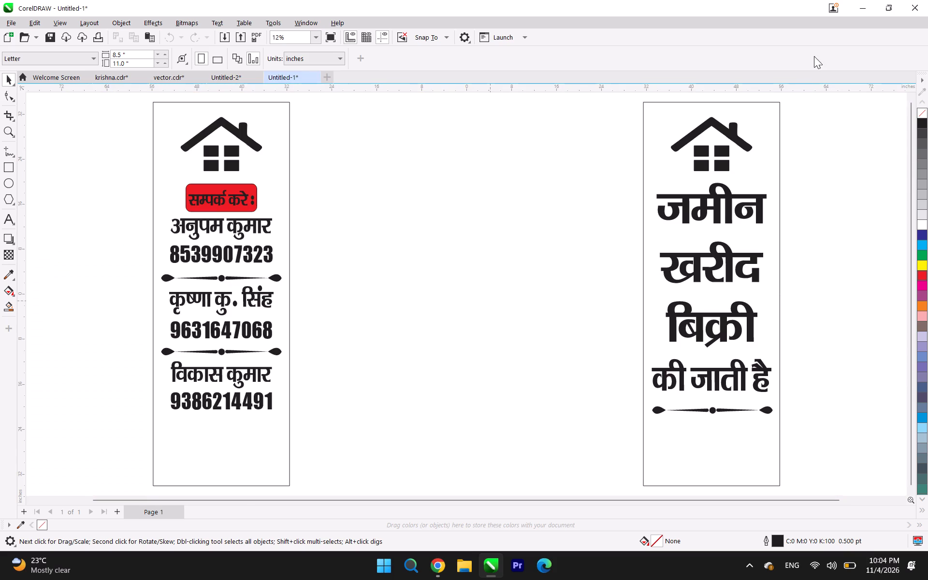
Open the PILLER file from the desktop.
click(855, 9)
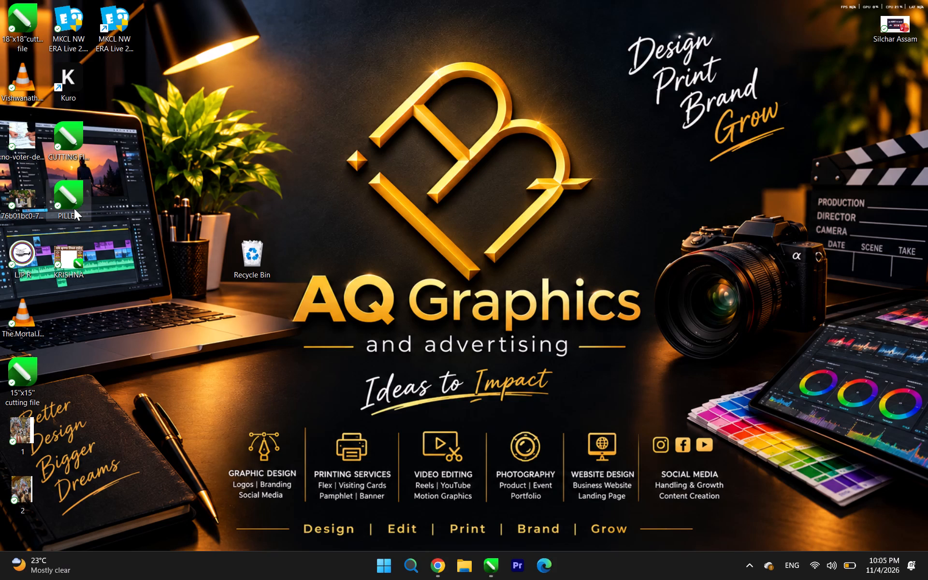
triple_click(74, 198)
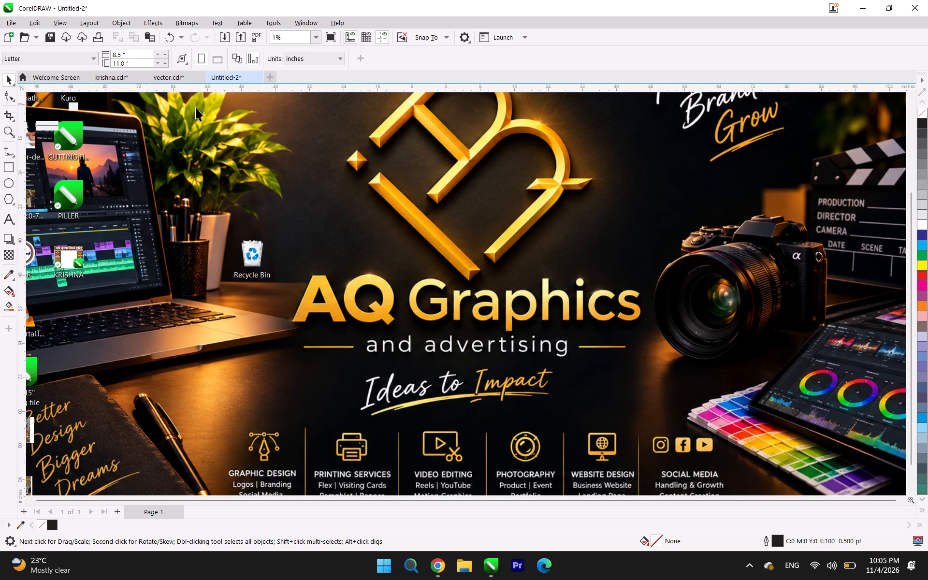
click(621, 207)
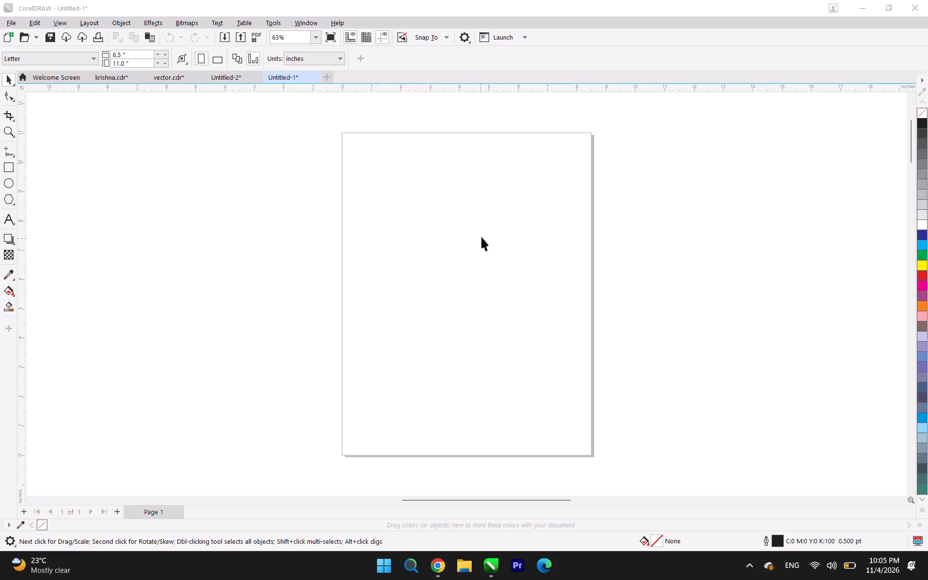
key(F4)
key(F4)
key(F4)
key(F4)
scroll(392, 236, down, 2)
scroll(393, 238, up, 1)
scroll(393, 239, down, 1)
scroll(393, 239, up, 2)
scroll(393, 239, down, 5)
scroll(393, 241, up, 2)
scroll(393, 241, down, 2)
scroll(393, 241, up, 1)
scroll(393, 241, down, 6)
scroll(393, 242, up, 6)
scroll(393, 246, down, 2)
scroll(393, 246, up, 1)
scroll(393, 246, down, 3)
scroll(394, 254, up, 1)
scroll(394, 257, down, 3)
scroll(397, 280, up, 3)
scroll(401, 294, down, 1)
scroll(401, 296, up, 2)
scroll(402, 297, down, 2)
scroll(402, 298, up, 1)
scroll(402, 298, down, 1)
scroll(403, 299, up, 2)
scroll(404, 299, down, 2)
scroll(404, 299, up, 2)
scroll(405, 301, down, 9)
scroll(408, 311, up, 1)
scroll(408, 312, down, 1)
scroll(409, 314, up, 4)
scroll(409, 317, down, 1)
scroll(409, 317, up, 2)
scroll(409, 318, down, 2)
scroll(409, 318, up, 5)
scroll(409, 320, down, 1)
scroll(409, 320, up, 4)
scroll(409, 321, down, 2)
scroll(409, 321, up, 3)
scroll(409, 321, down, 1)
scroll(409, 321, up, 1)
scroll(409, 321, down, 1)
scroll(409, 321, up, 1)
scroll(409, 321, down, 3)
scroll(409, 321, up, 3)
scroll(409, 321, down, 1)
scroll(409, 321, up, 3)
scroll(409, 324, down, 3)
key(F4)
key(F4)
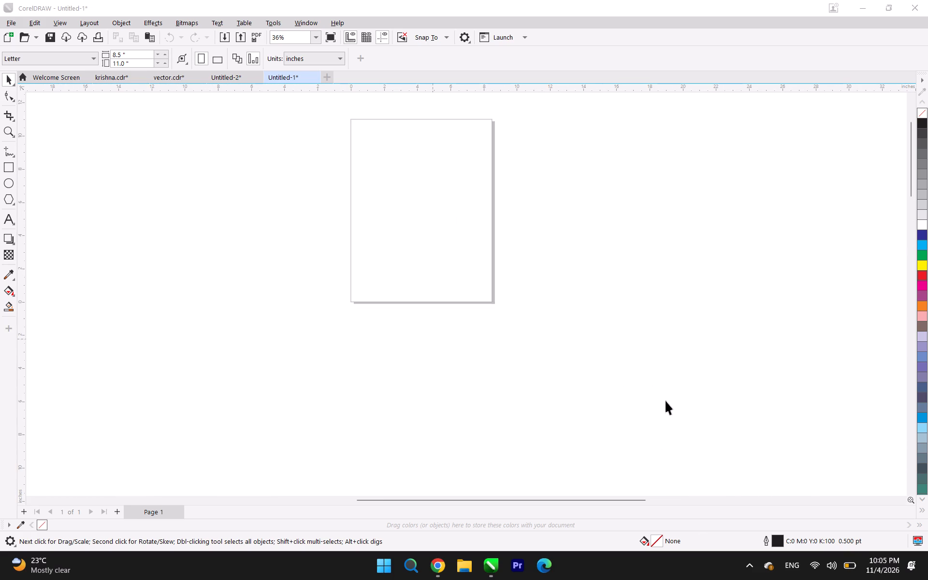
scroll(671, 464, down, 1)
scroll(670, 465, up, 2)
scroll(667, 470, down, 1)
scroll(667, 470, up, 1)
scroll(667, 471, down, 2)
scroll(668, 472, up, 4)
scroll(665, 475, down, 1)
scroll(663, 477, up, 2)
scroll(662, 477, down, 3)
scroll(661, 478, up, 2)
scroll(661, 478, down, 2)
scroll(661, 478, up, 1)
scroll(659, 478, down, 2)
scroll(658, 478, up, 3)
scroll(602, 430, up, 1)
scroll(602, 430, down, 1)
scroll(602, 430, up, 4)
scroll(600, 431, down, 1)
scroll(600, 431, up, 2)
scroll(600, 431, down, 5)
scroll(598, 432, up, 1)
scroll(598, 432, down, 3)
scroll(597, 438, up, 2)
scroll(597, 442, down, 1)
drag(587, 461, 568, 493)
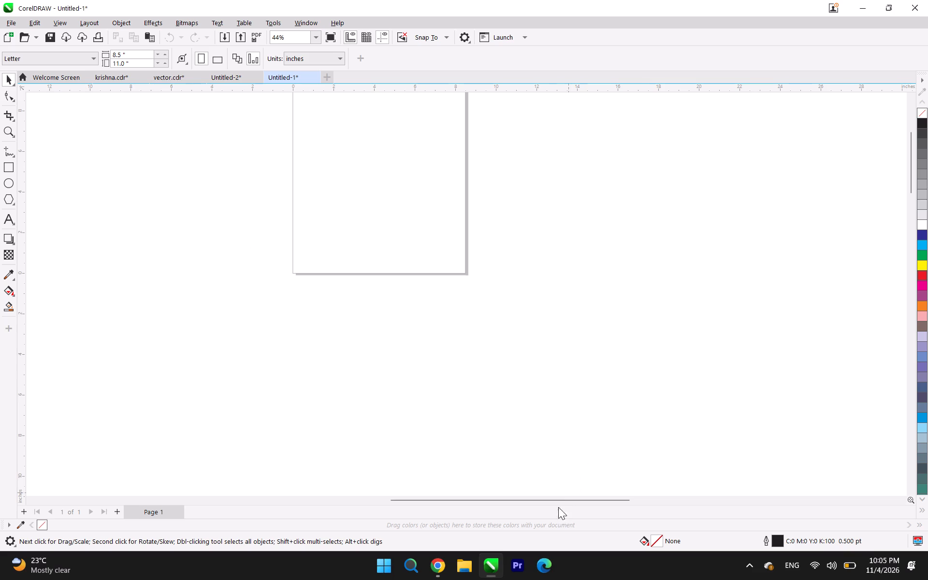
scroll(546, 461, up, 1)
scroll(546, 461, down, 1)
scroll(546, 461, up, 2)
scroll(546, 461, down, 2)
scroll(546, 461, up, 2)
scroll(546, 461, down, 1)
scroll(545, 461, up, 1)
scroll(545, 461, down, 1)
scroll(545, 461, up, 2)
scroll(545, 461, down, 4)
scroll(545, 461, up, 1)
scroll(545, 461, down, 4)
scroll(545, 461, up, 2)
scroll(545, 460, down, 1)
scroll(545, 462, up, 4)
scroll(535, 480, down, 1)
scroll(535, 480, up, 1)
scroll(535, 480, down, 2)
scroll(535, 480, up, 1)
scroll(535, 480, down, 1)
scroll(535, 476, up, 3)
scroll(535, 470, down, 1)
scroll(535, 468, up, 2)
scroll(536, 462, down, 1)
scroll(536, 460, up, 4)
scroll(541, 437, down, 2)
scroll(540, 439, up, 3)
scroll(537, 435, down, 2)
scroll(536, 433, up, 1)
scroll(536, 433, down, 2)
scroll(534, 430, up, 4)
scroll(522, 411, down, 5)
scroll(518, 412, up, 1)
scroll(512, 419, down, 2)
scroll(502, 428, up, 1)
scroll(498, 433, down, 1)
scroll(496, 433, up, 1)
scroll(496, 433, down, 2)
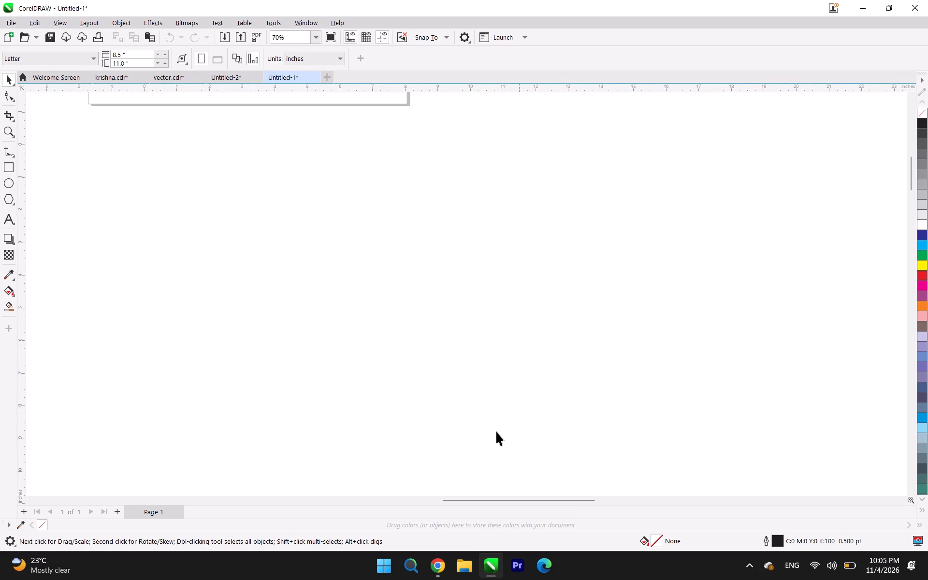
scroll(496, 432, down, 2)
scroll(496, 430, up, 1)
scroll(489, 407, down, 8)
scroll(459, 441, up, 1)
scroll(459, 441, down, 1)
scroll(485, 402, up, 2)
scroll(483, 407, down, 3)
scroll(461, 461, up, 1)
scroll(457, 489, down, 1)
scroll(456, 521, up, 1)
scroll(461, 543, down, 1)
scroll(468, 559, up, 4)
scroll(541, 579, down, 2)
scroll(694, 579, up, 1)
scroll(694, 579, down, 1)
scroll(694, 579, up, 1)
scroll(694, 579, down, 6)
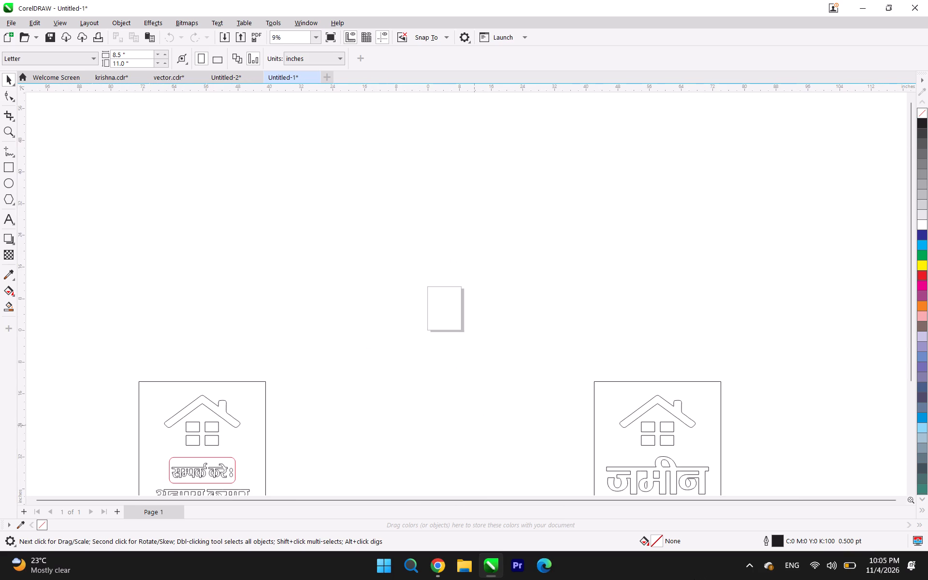
Fit both pillar boards' cutting outlines in a full-screen preview and capture a screenshot region covering nearly the whole screen.
key(F4)
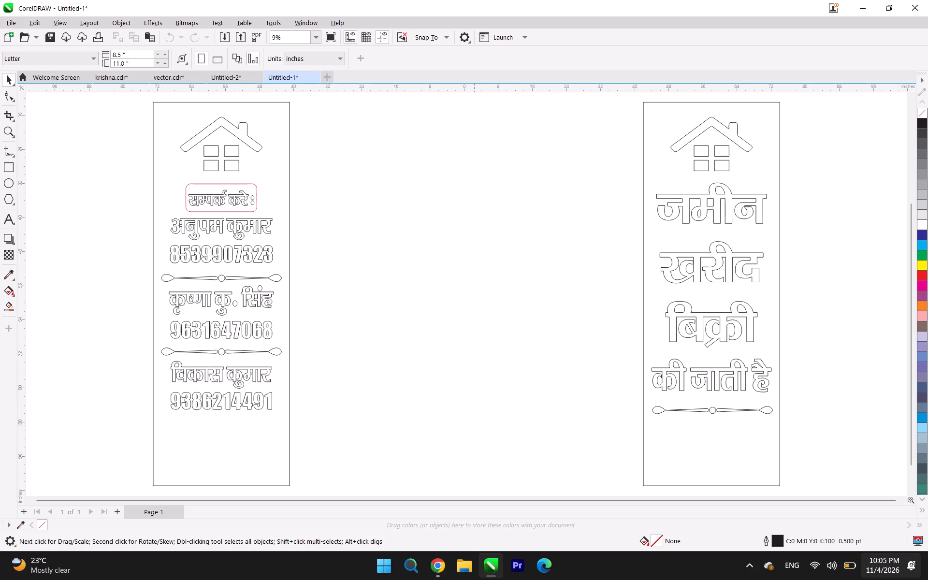
key(F4)
key(F9)
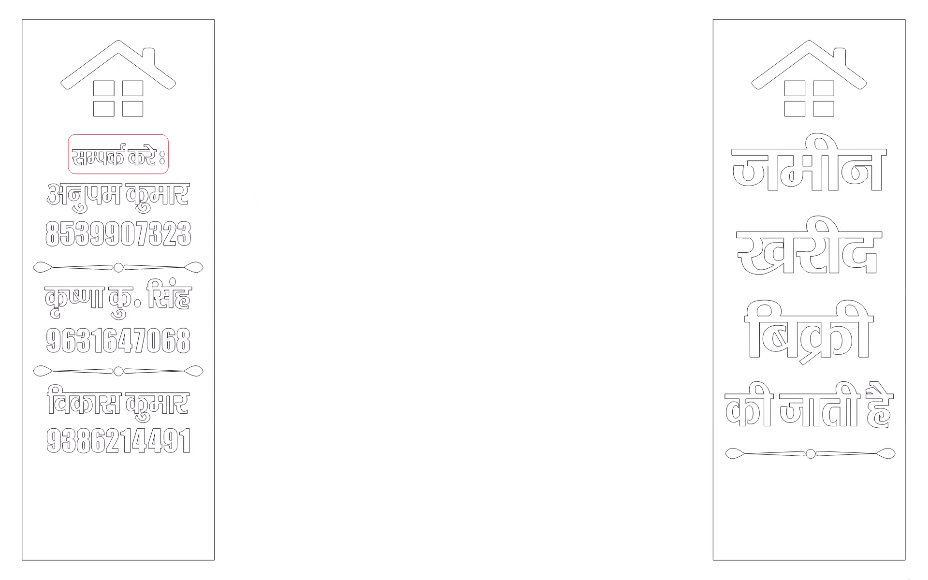
key(Print)
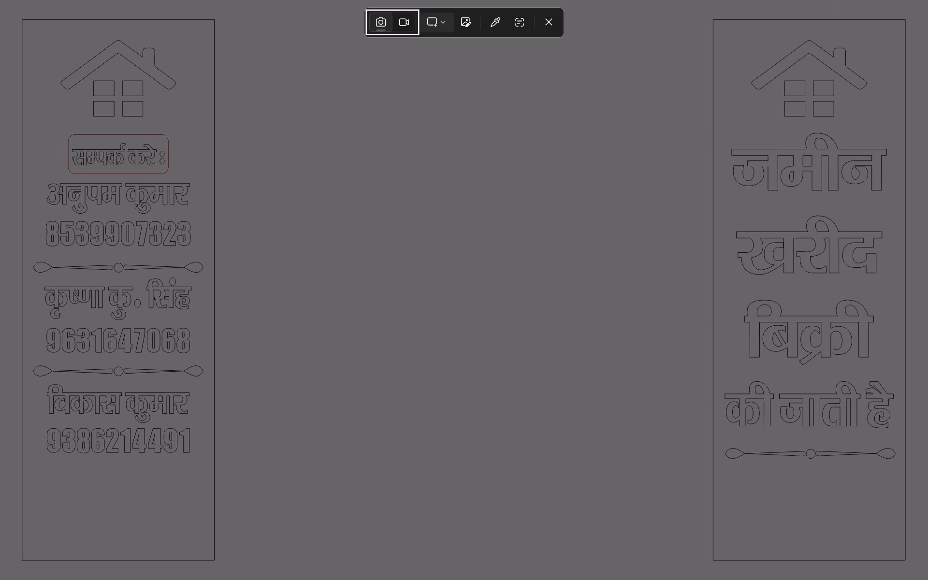
drag(6, 0, 905, 579)
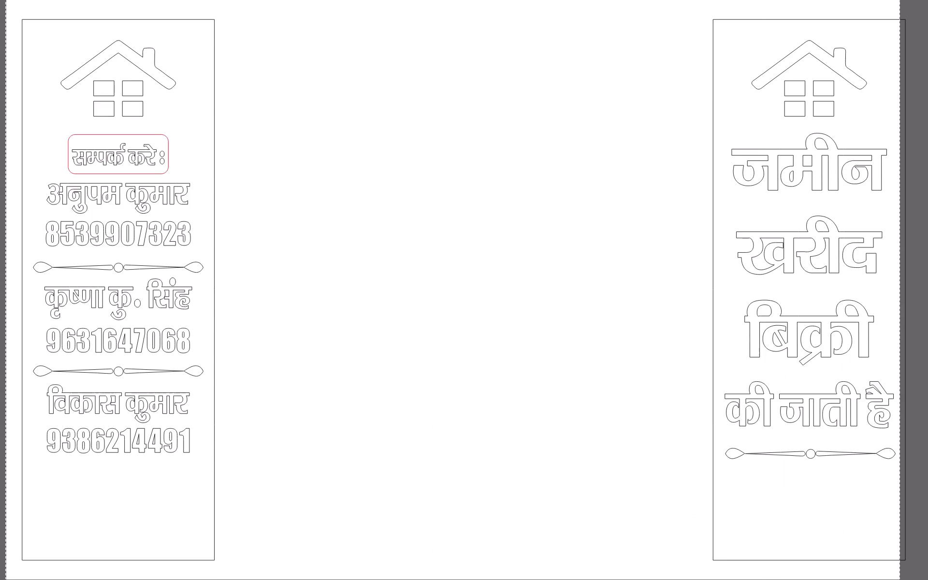
drag(905, 579, 922, 579)
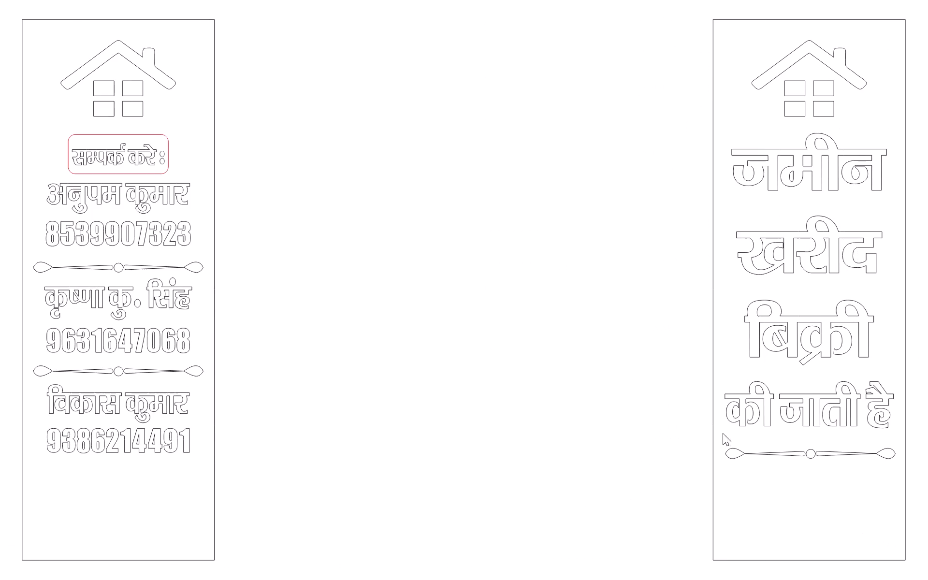
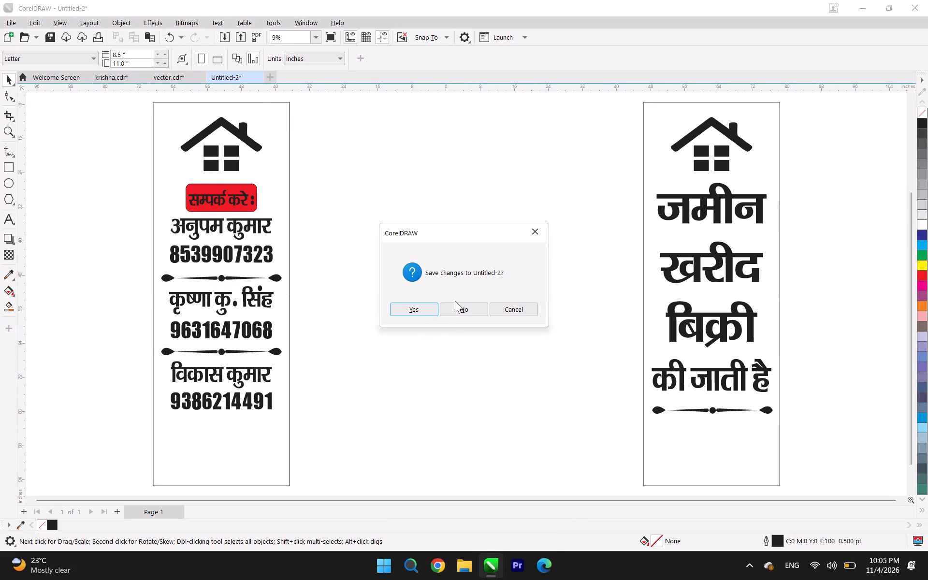
Close the Untitled-2 and vector.cdr documents without saving their changes, keeping krishna.cdr open.
click(459, 313)
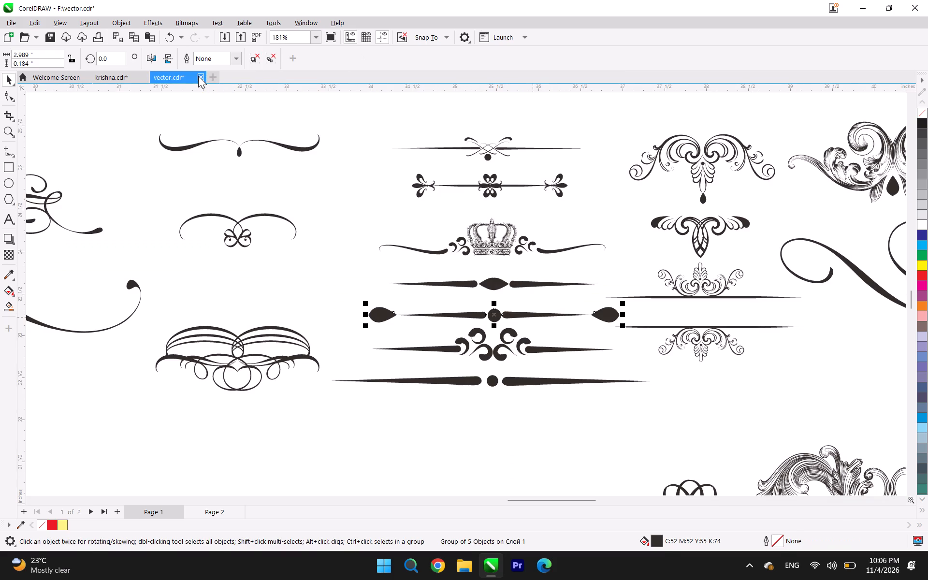
click(198, 76)
double_click(449, 313)
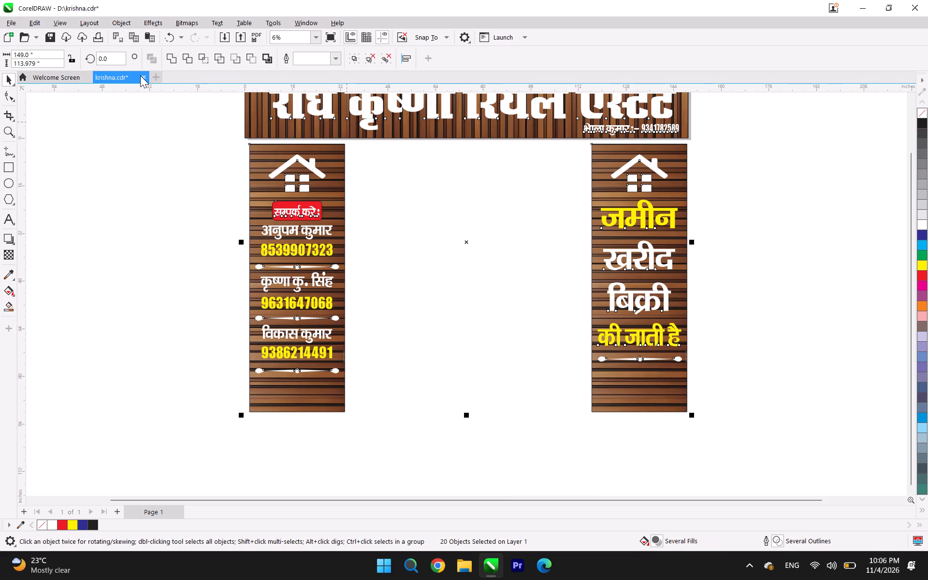
click(153, 316)
Switch to Google Chrome, open a new tab and start a Google search there.
click(439, 567)
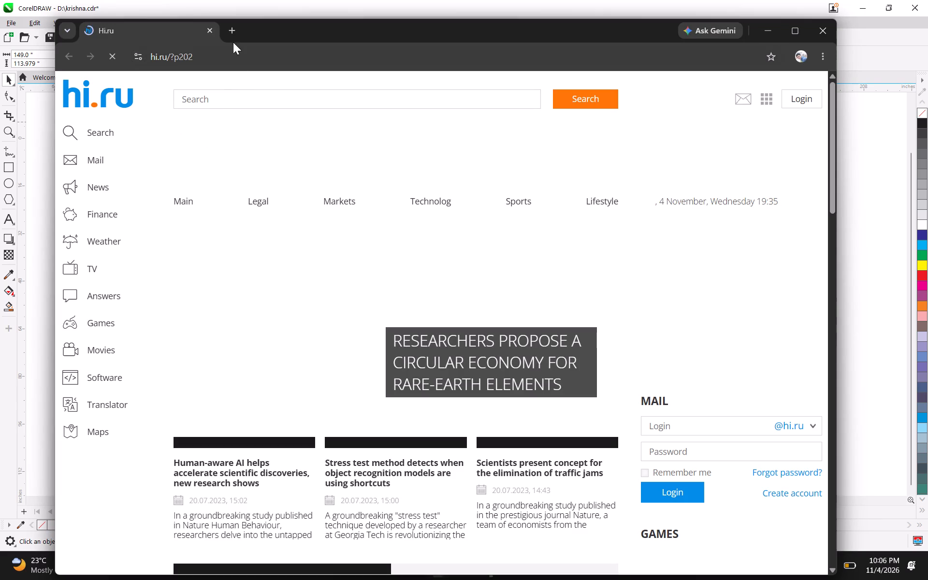
click(233, 36)
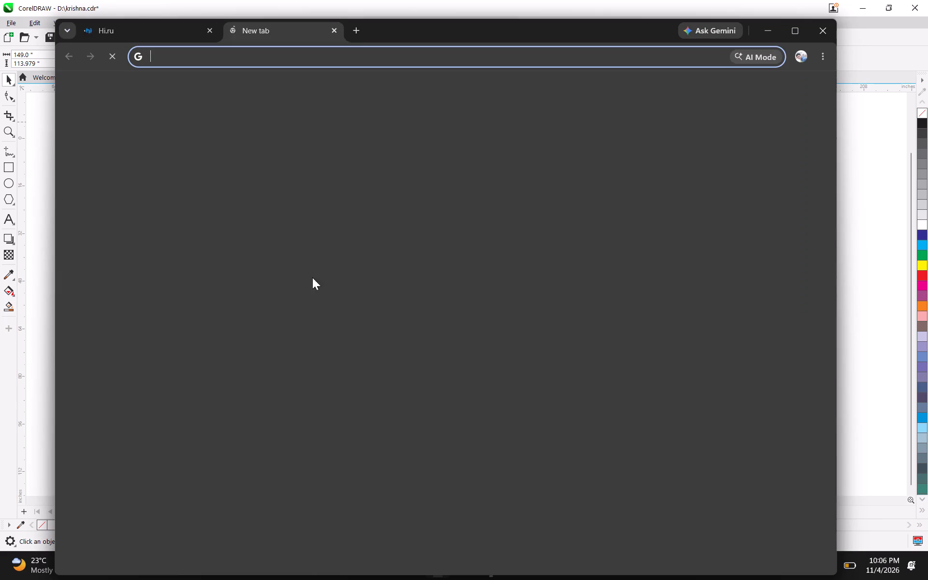
click(388, 218)
click(377, 246)
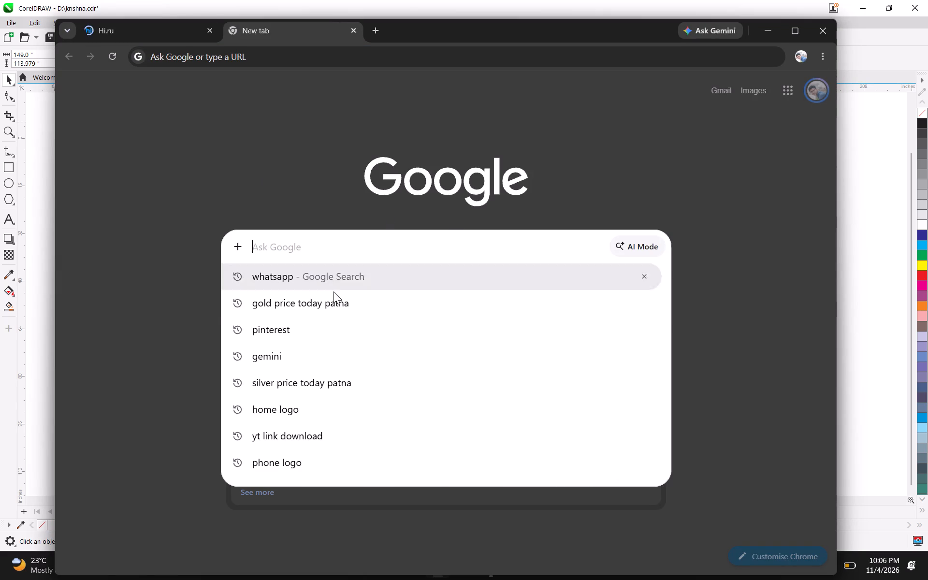